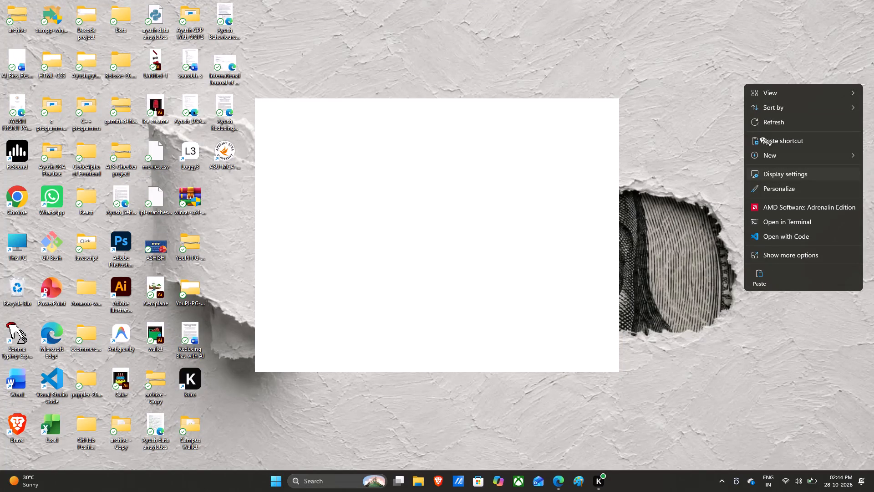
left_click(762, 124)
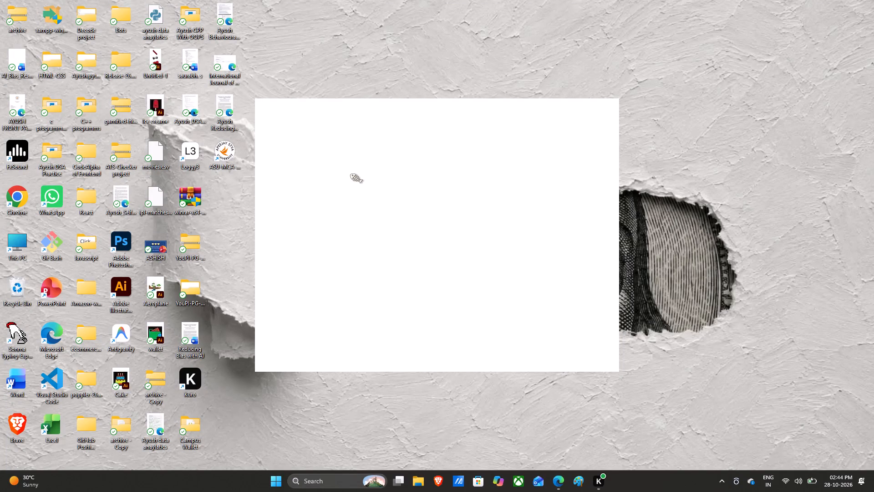
Launch Adobe Photoshop from the desktop.
triple_click(120, 238)
left_click(120, 238)
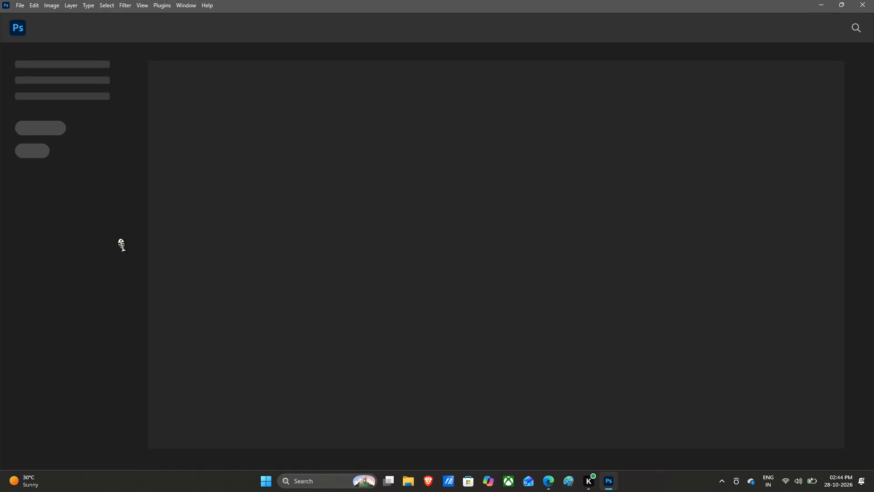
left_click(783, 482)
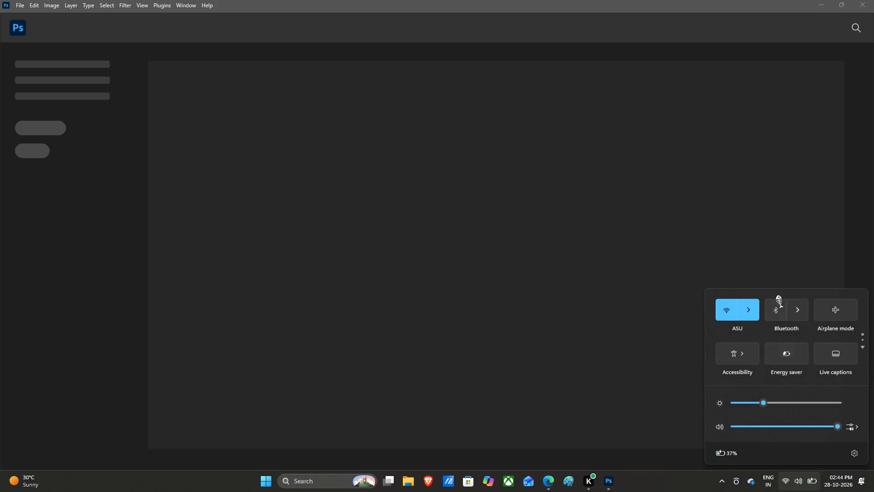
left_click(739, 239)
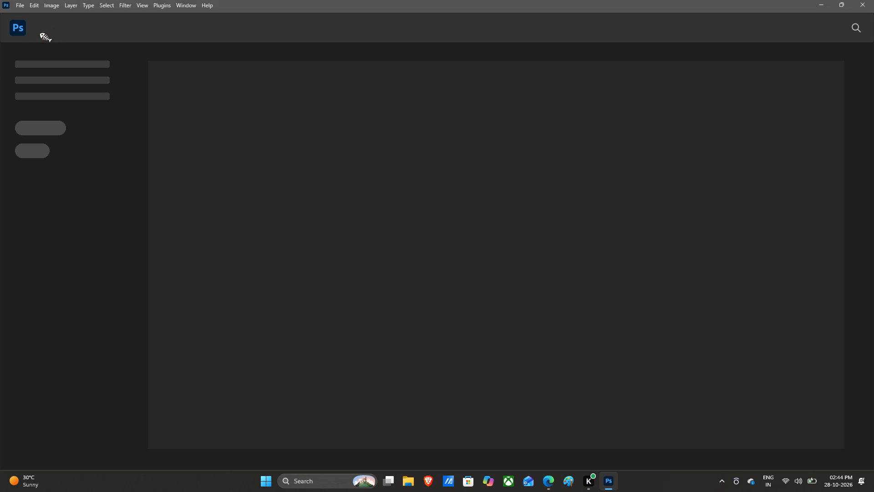
Create a new document at the Default Photoshop Size, 16 x 12 cm at 118.11 pixels/centimeter, RGB Color, with a white background.
left_click(18, 2)
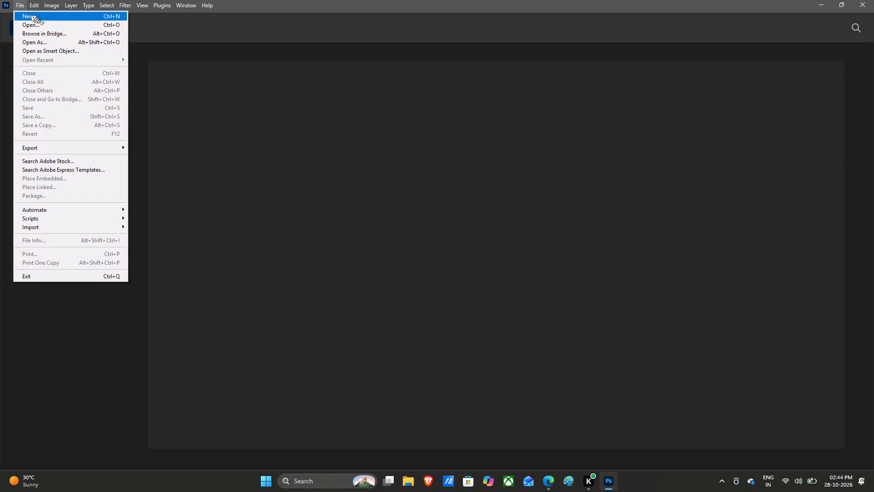
left_click(32, 16)
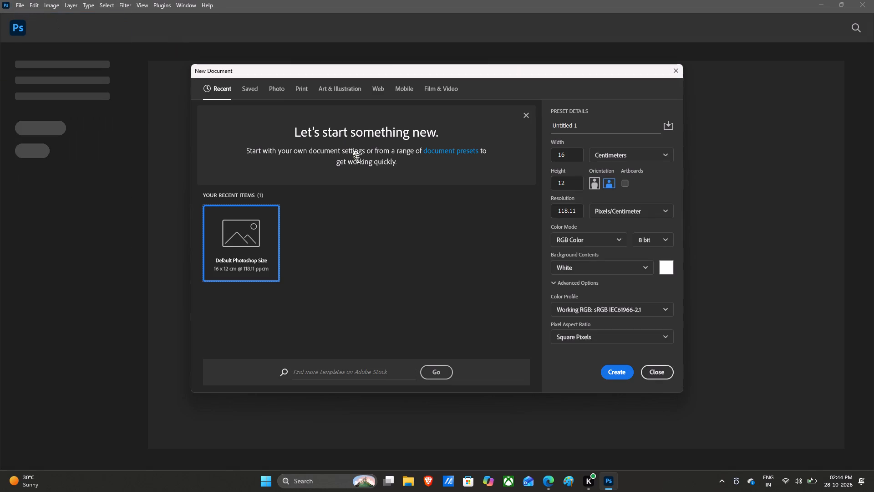
left_click(614, 369)
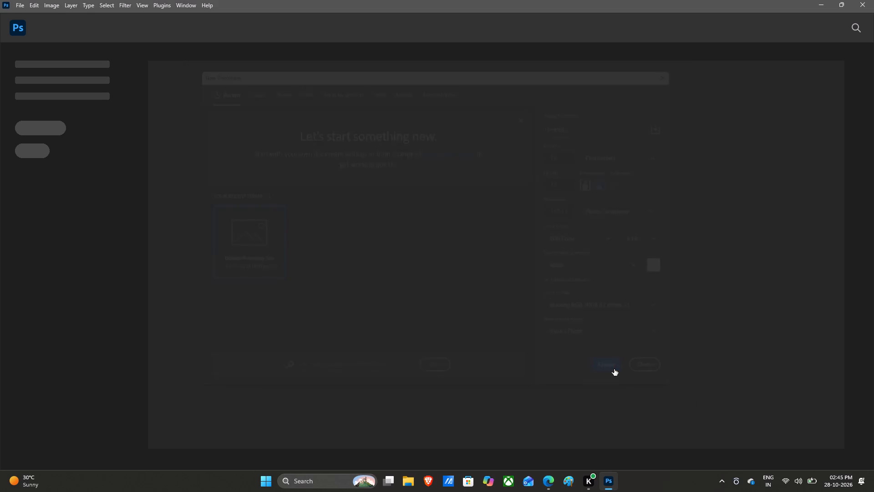
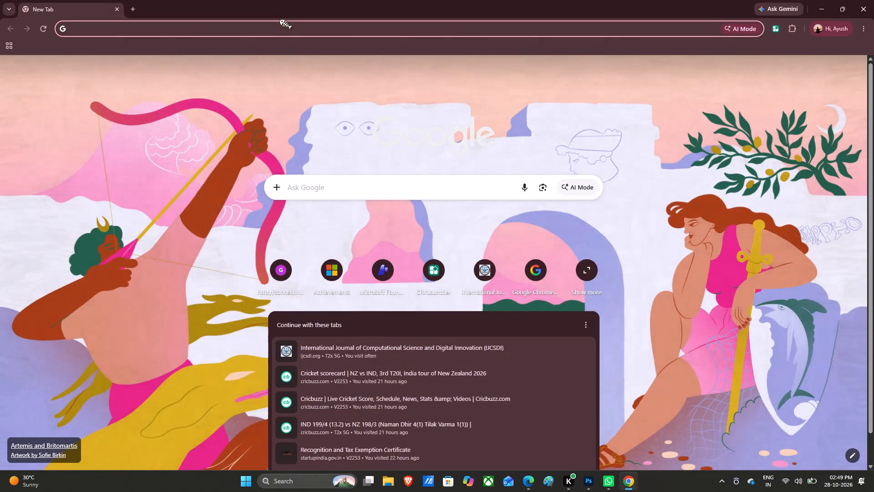
Open the copied link to the shared Stamp Tool folder on Box in Chrome.
key("ctrl+v")
key("Return")
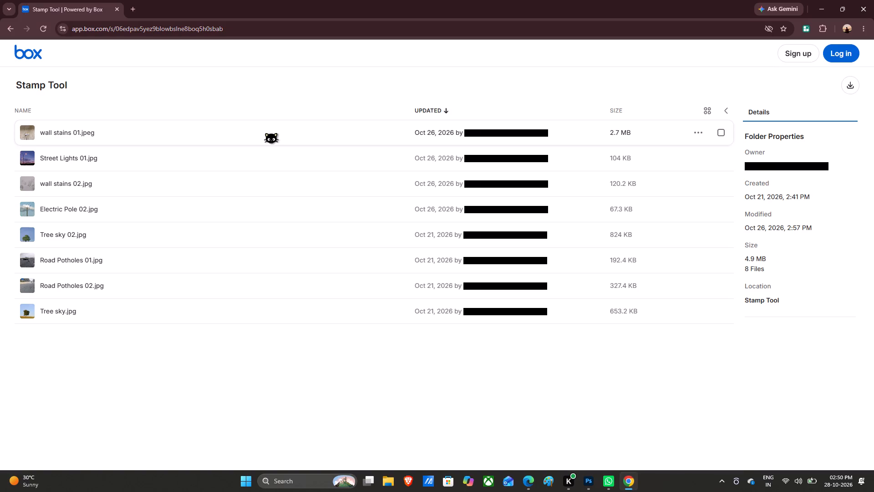
Download wall stains 01.jpeg from the shared Stamp Tool folder.
right_click(265, 133)
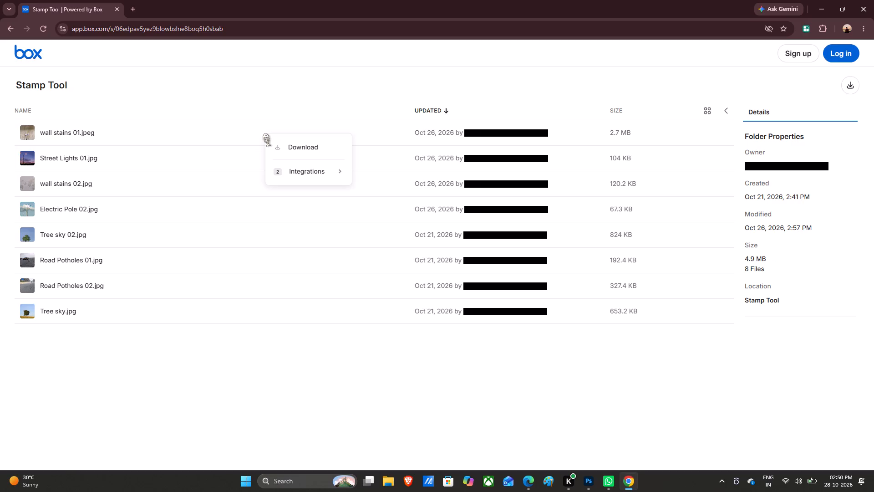
left_click(288, 145)
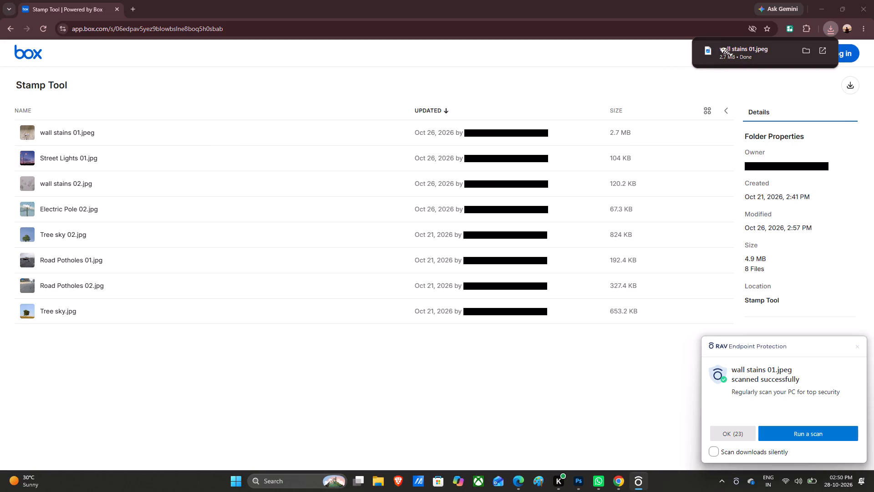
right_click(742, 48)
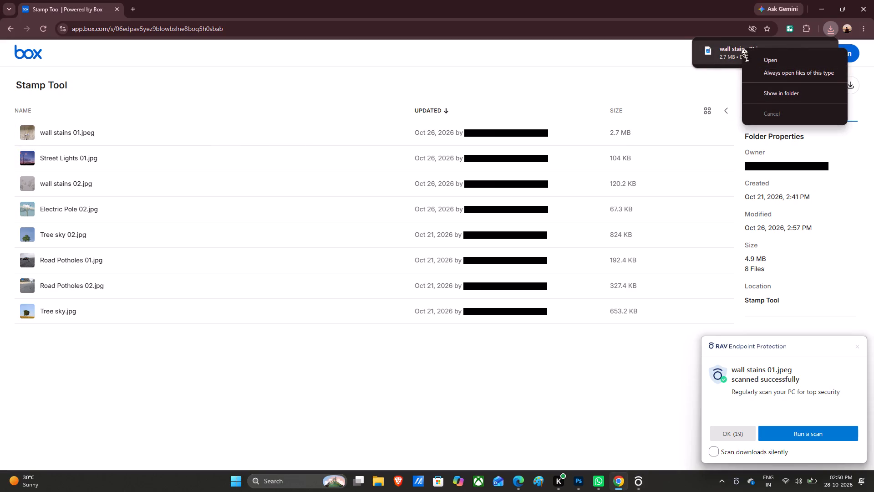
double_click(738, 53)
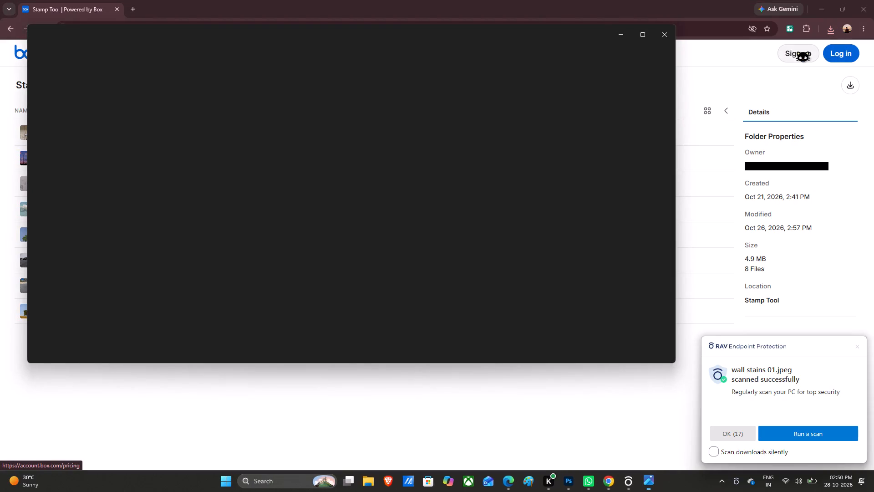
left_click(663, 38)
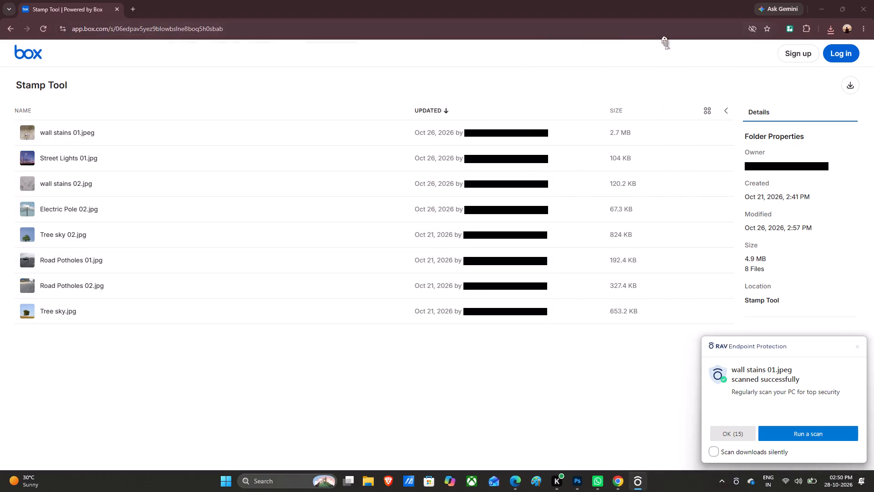
Open the browser's download history and show wall stains 01.jpeg in its containing folder.
double_click(828, 29)
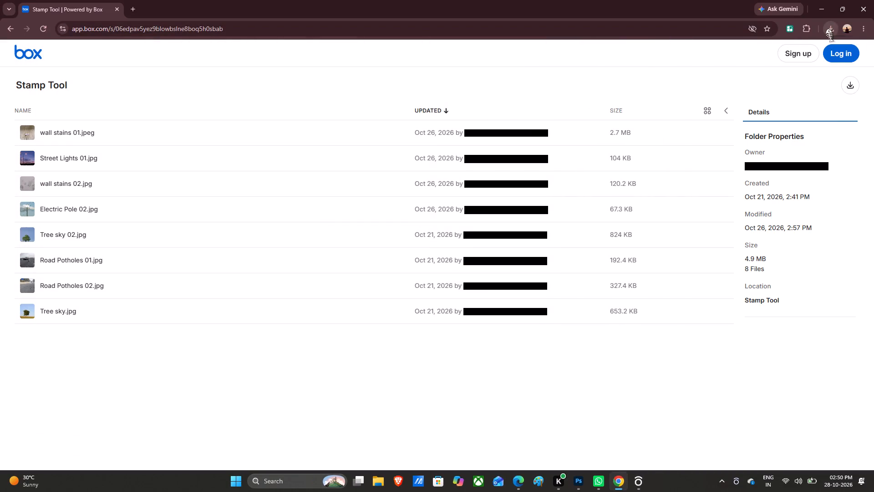
triple_click(828, 29)
triple_click(827, 26)
triple_click(832, 30)
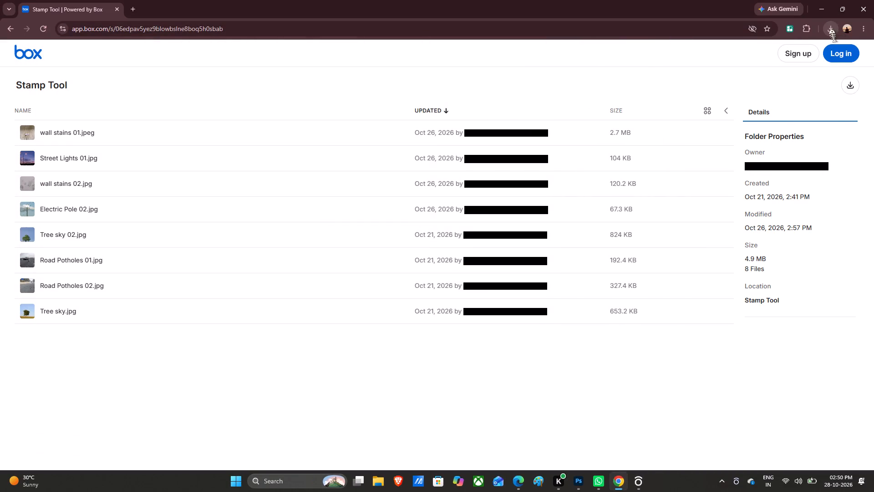
double_click(831, 29)
triple_click(862, 31)
triple_click(861, 30)
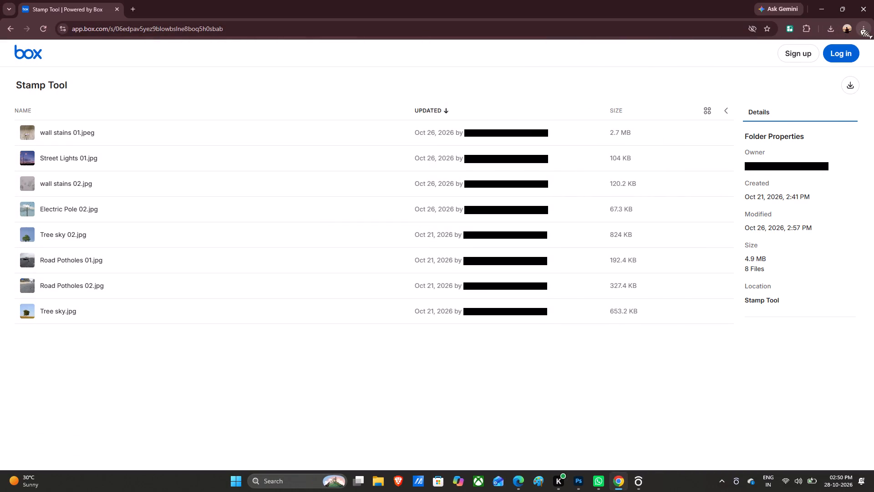
double_click(859, 30)
double_click(862, 29)
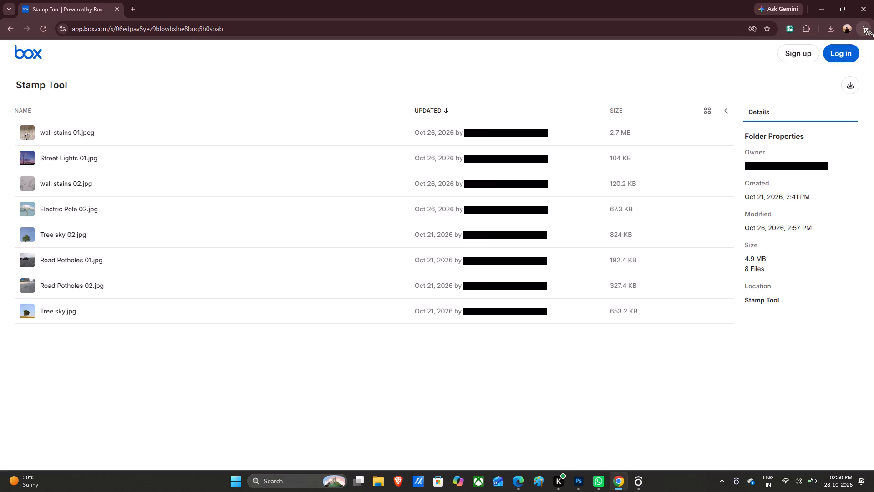
left_click(864, 28)
double_click(784, 140)
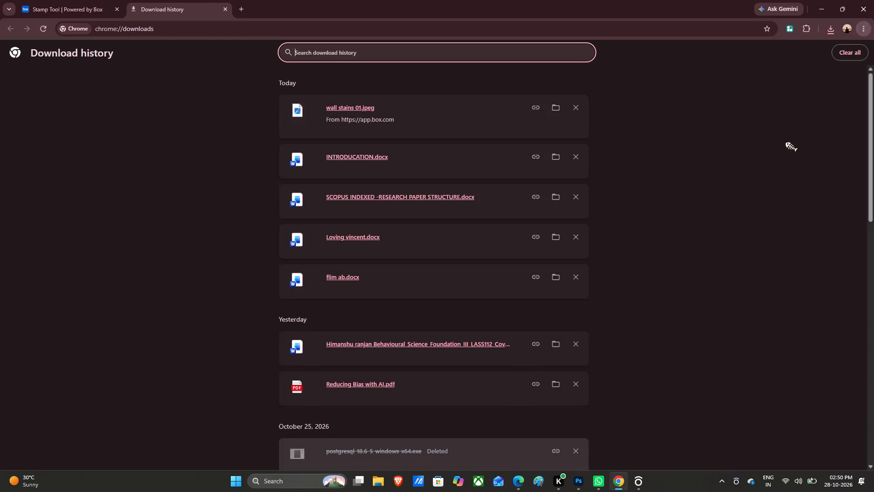
double_click(554, 104)
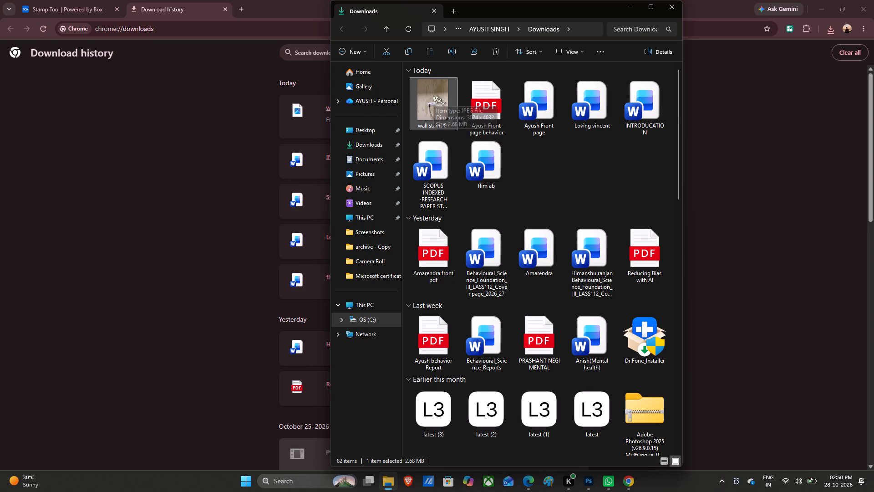
Look through the Pictures and Home locations in File Explorer and close the window.
double_click(359, 177)
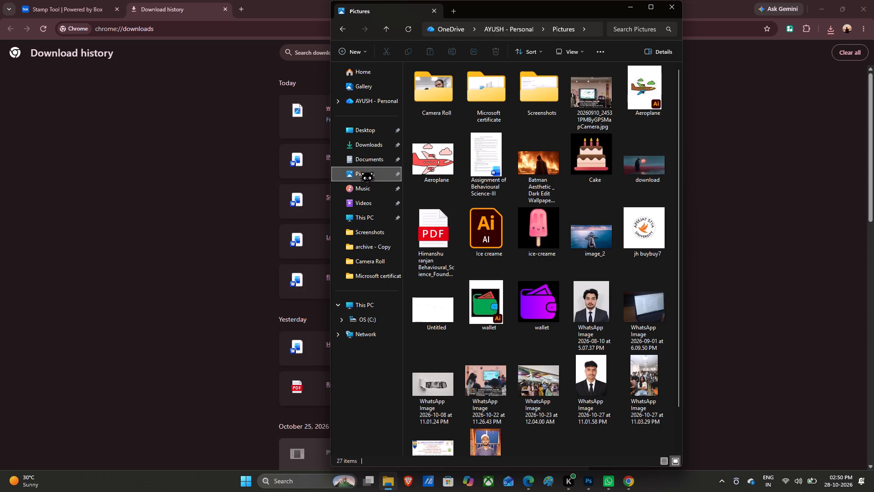
scroll(458, 203, "down", 4)
scroll(458, 204, "up", 1)
scroll(457, 205, "down", 3)
scroll(456, 205, "up", 4)
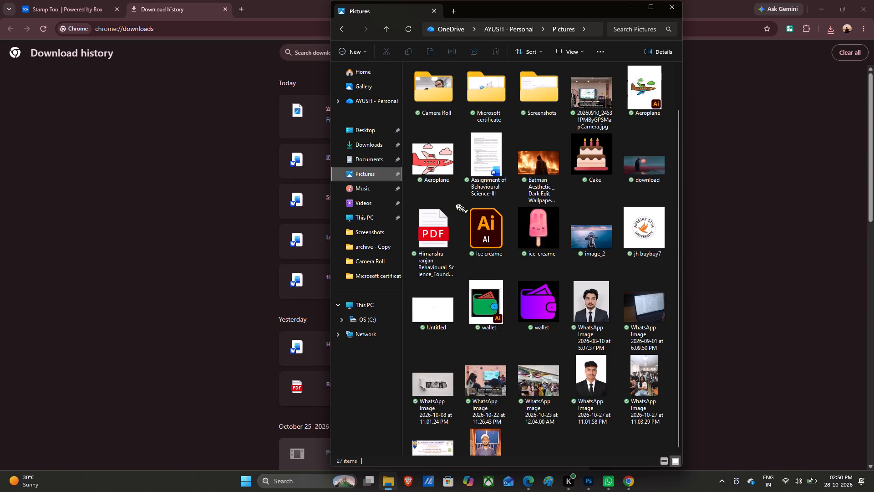
scroll(456, 205, "down", 2)
scroll(456, 205, "up", 3)
scroll(456, 205, "down", 5)
scroll(456, 205, "up", 9)
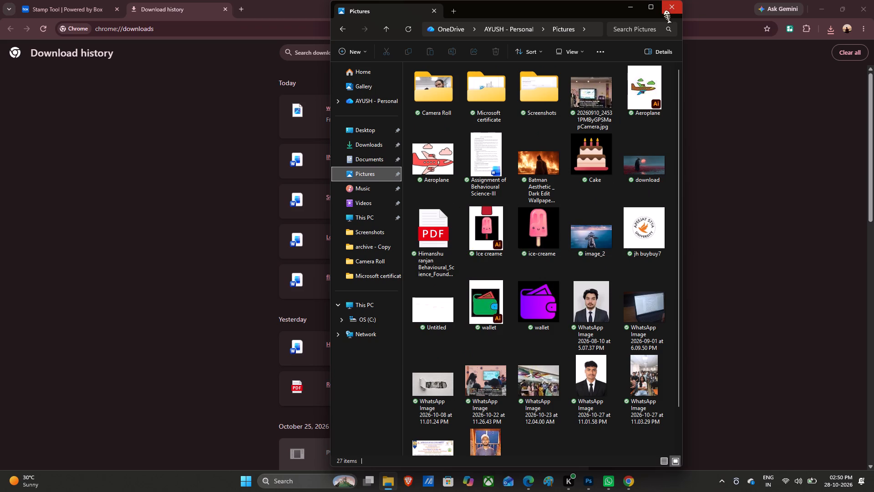
left_click(387, 67)
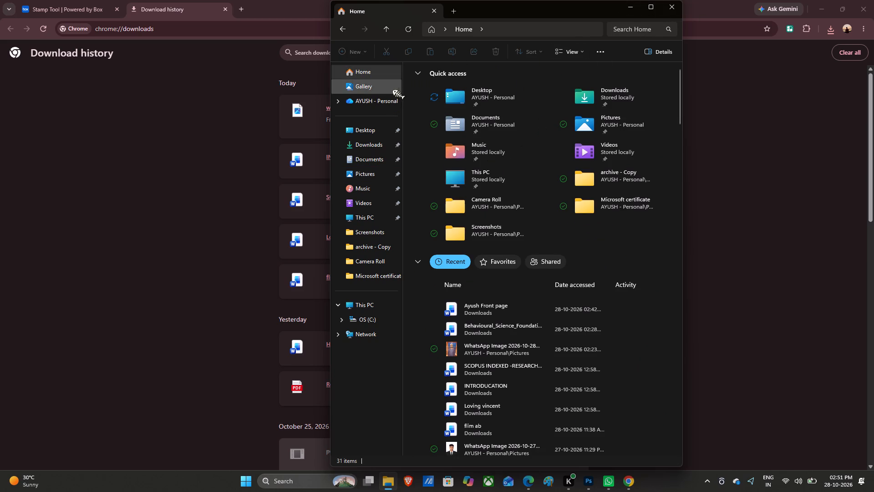
scroll(475, 318, "down", 8)
scroll(475, 319, "up", 9)
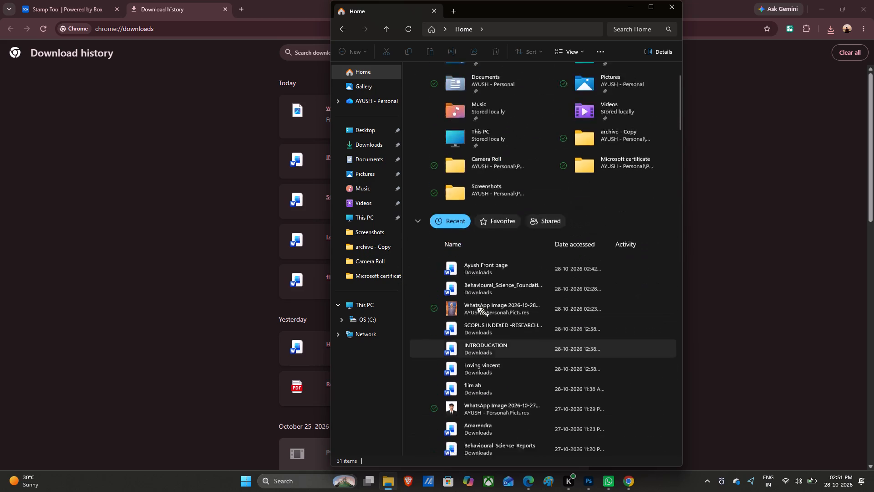
scroll(478, 308, "up", 5)
scroll(478, 308, "down", 1)
scroll(479, 308, "up", 3)
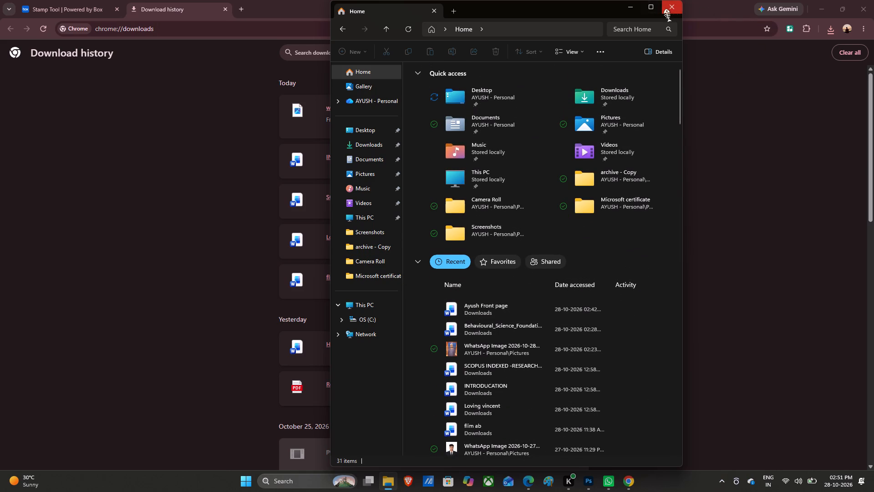
double_click(666, 9)
Show wall stains 01.jpeg in the Downloads folder again, check its available file actions, and close the window.
double_click(554, 108)
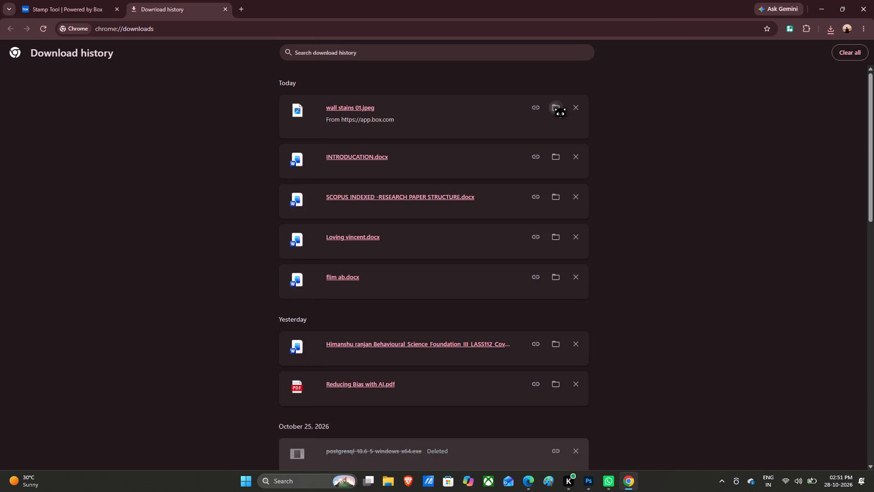
right_click(434, 94)
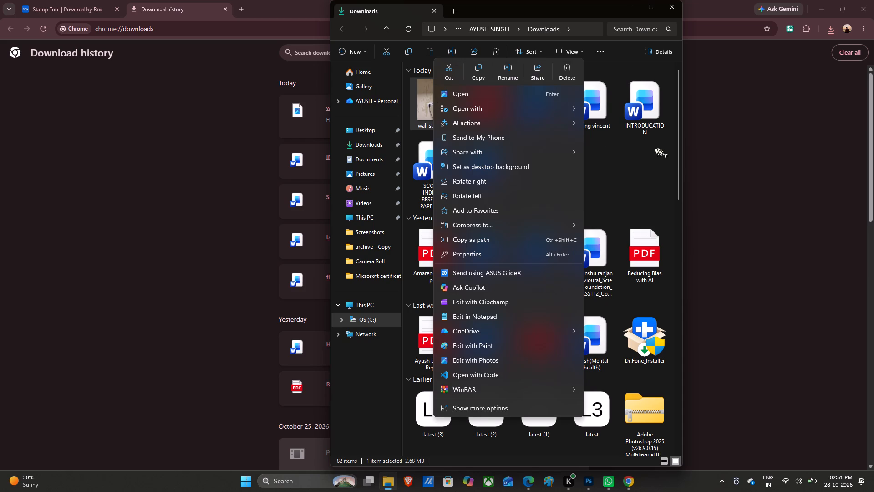
double_click(655, 149)
double_click(671, 11)
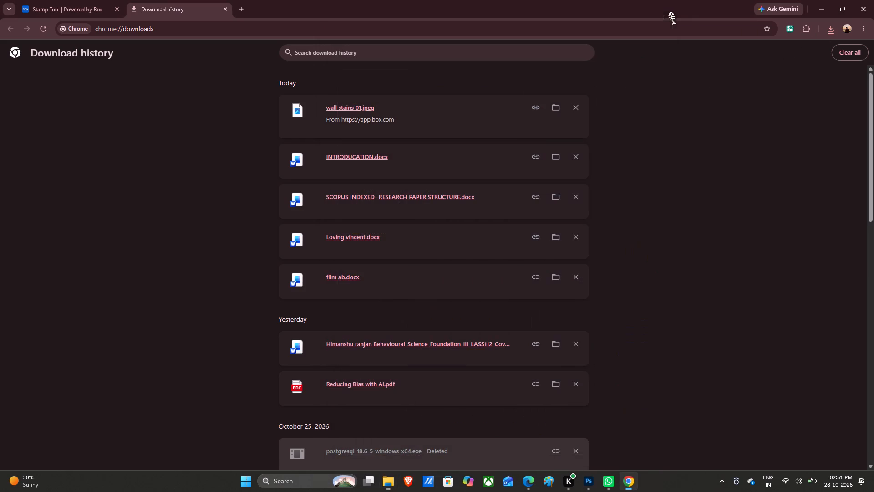
Go back to the Stamp Tool folder, open and download Street Lights 01.jpg, and return to the file list.
double_click(63, 6)
double_click(83, 157)
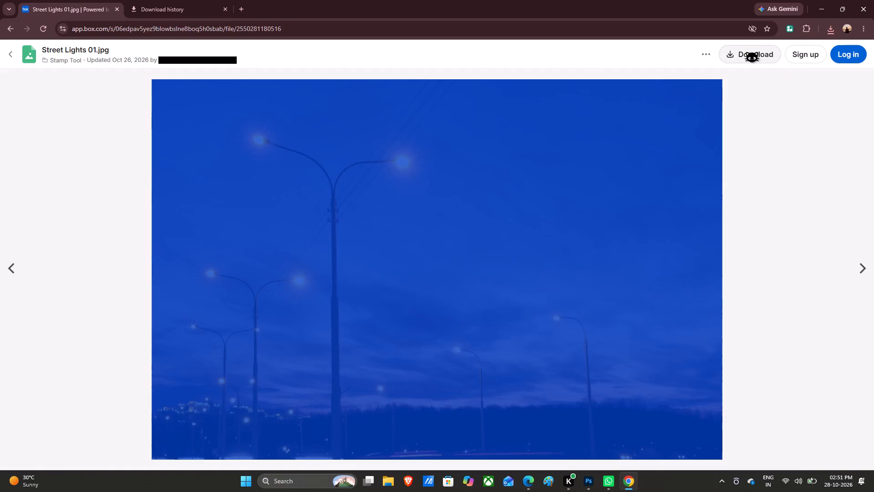
double_click(746, 52)
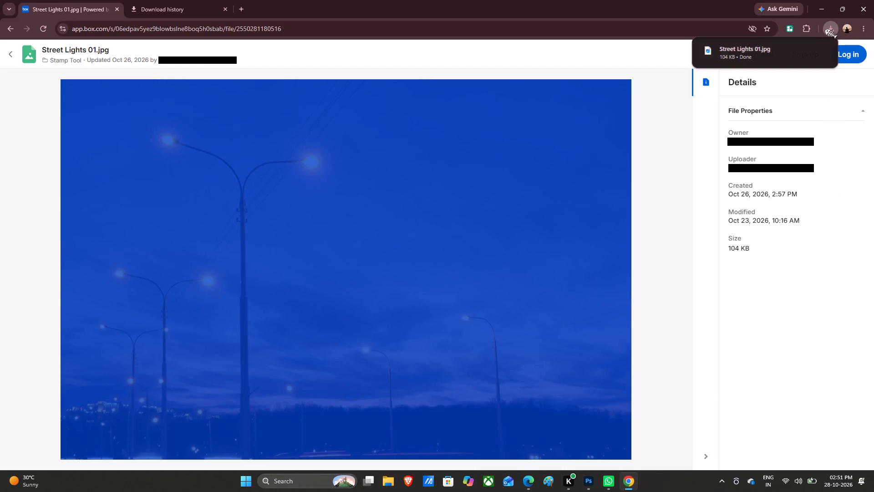
double_click(8, 56)
Open wall stains 02.jpg, download it, and return to the Stamp Tool file list.
double_click(51, 184)
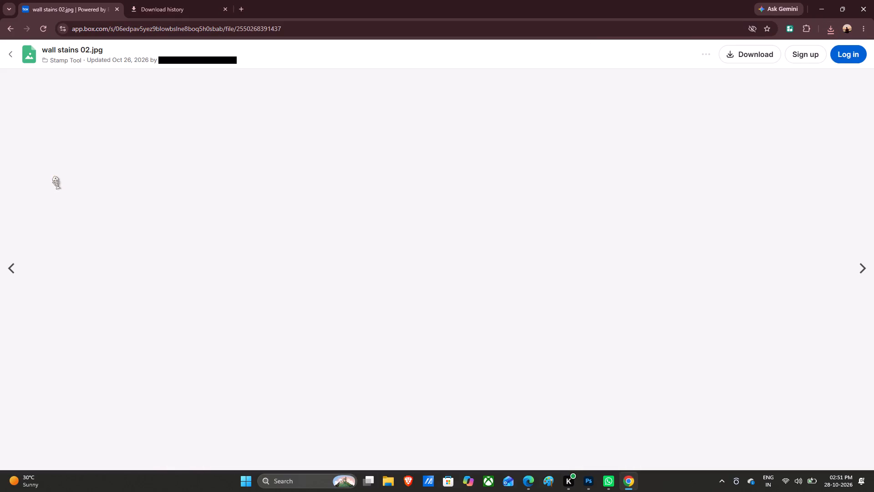
triple_click(748, 52)
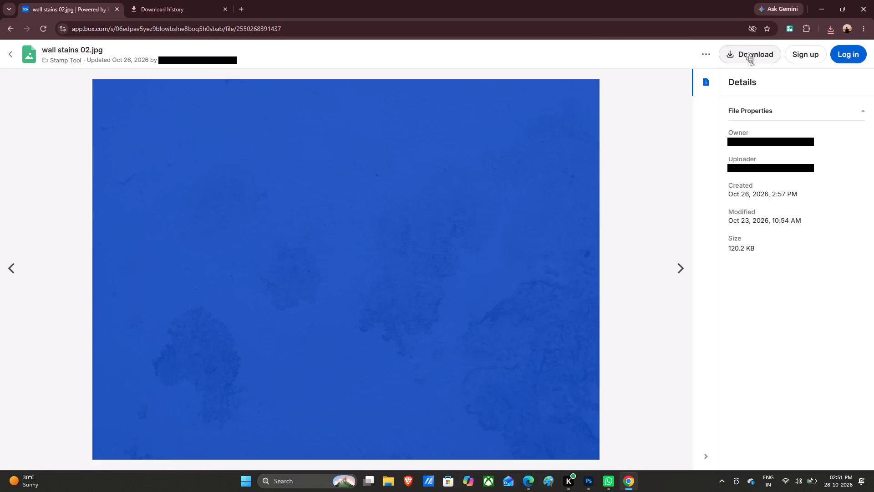
double_click(5, 54)
Open Electric Pole 02.jpg, download it, and return to the Stamp Tool file list.
double_click(46, 209)
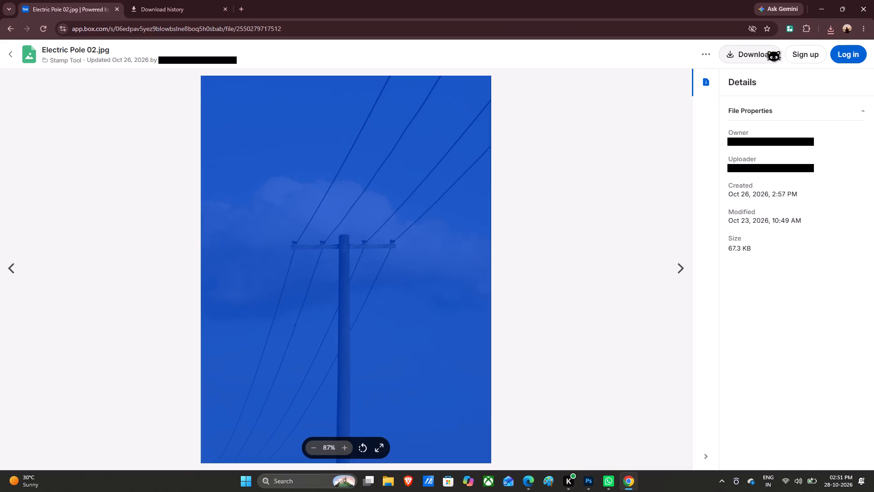
double_click(754, 53)
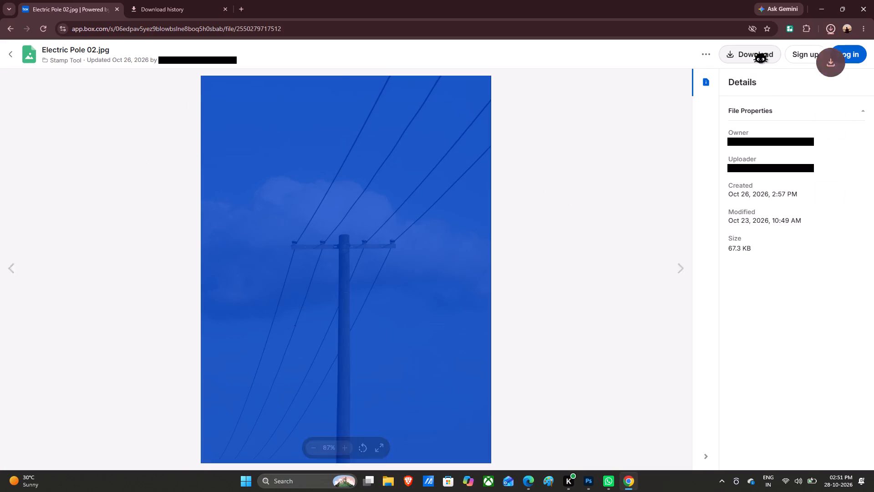
double_click(11, 25)
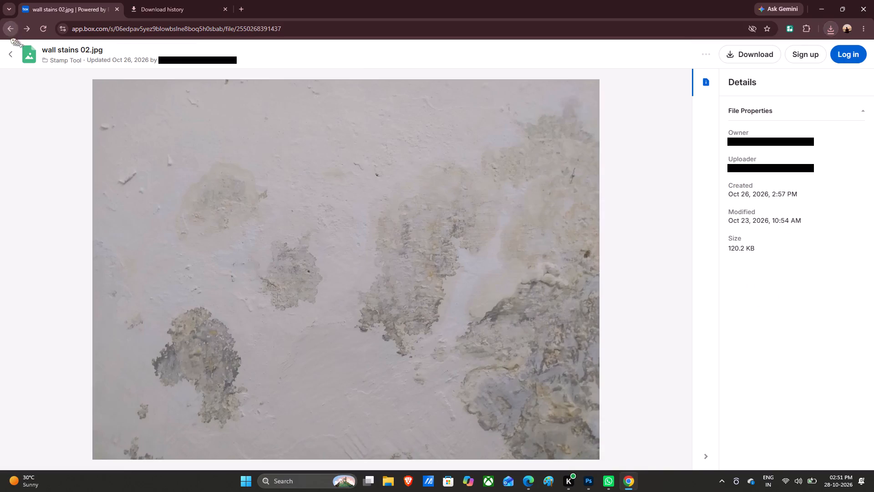
double_click(10, 52)
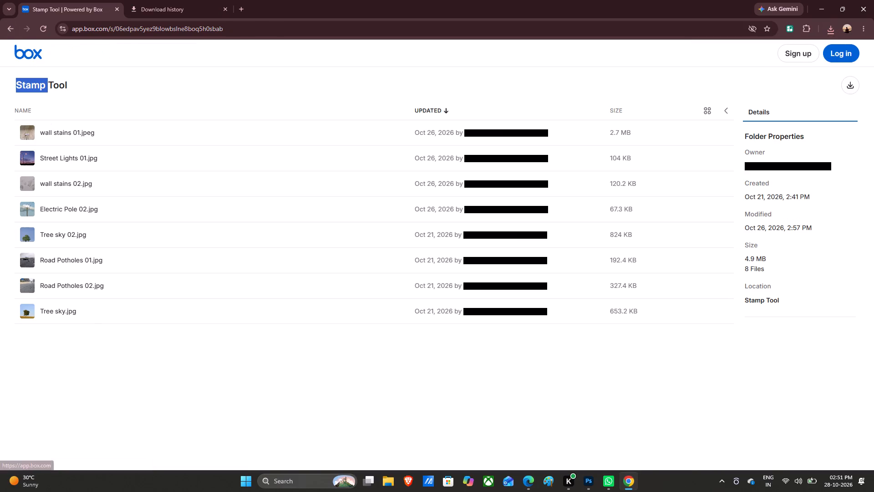
Open Tree sky 02.jpg, download it, and return to the Stamp Tool file list.
double_click(47, 233)
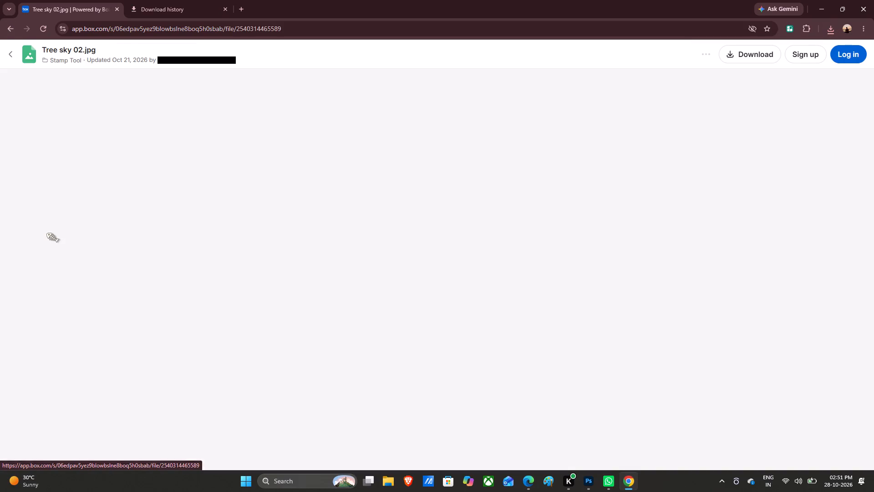
left_click(743, 48)
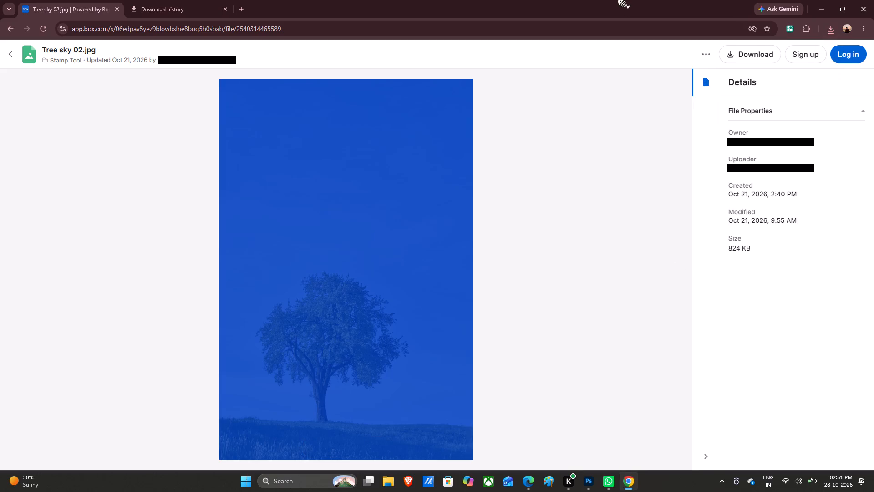
left_click(7, 55)
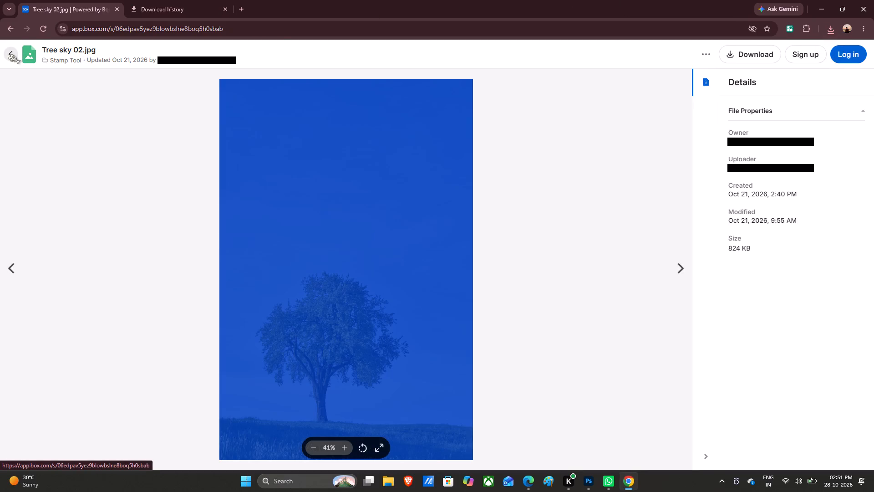
Open Road Potholes 01.jpg, download it, and return to the Stamp Tool file list.
double_click(44, 261)
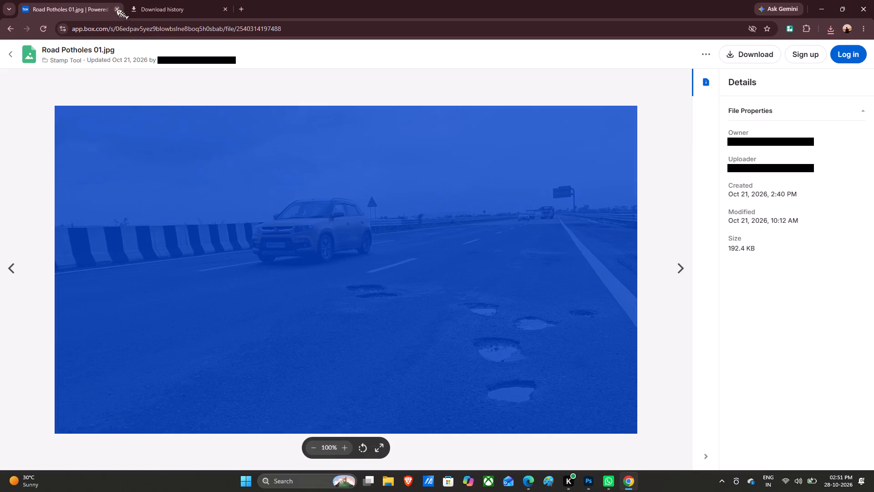
double_click(748, 52)
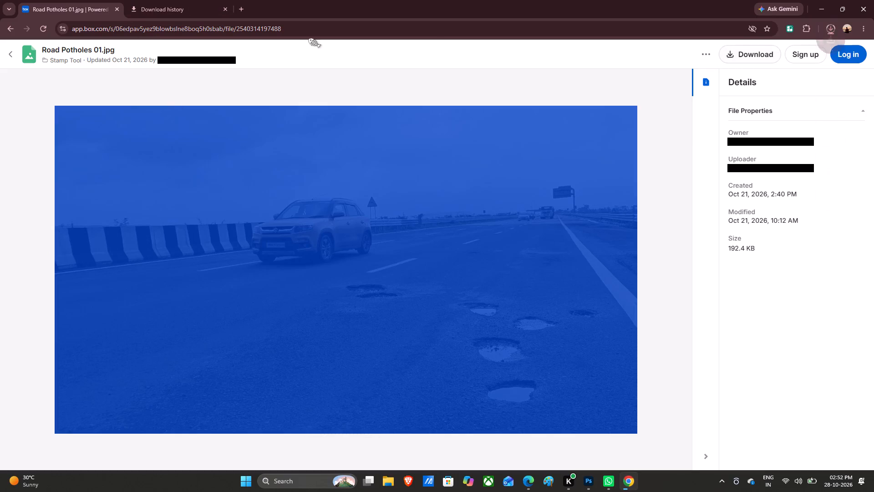
left_click(10, 55)
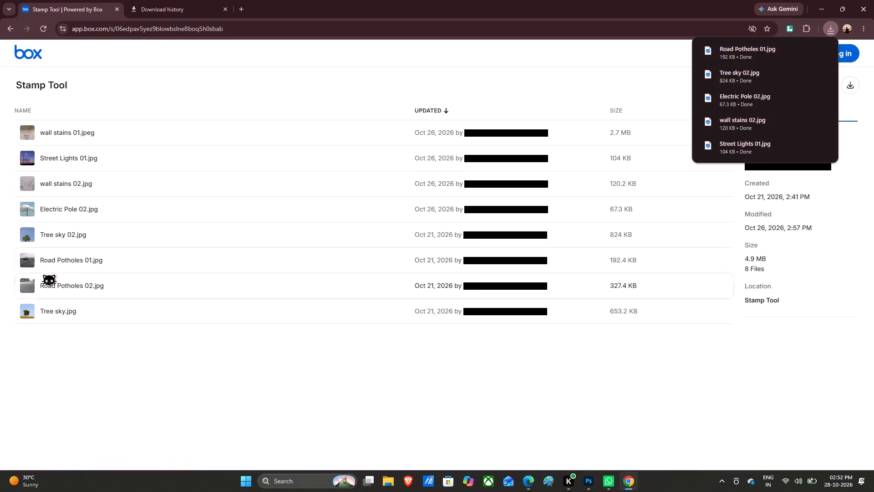
Open Road Potholes 02.jpg, download it, and return to the Stamp Tool file list.
triple_click(54, 285)
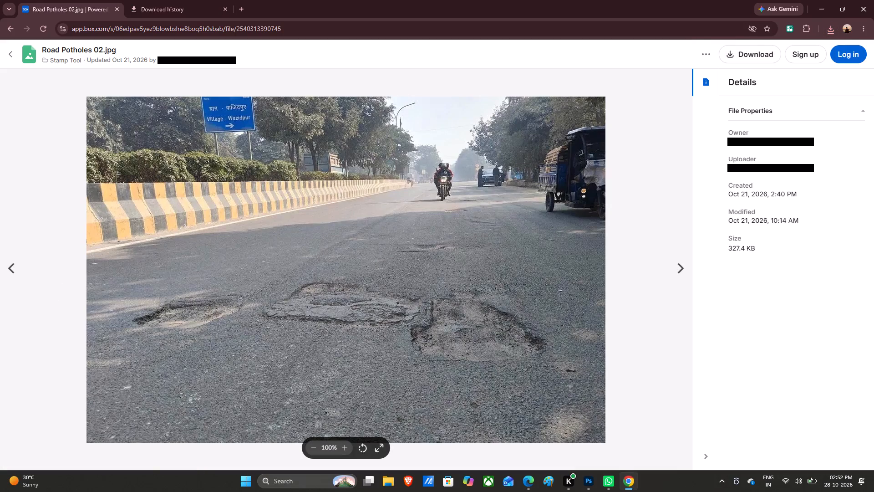
double_click(753, 51)
left_click(828, 27)
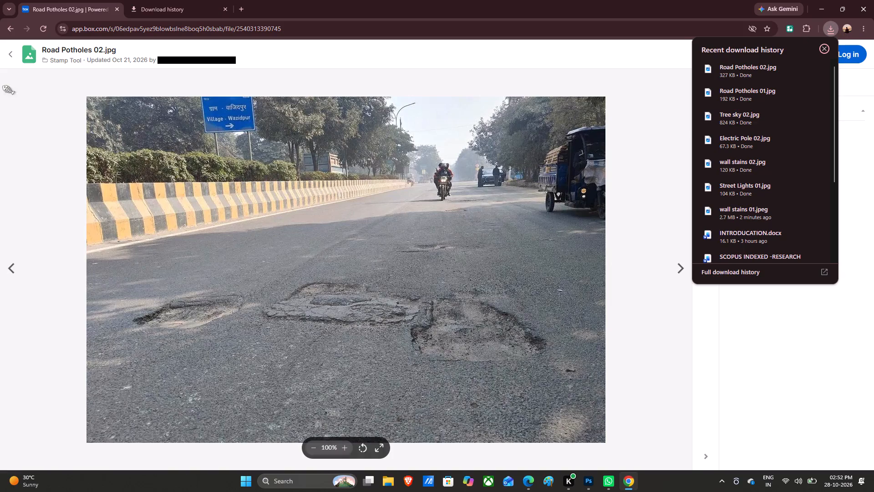
double_click(9, 54)
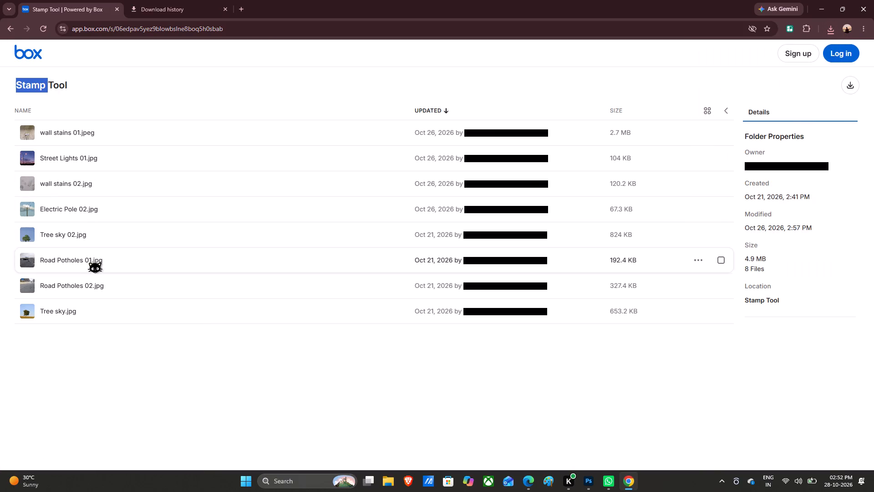
Open Tree sky.jpg, download it, and show the browser's recent download history.
left_click(56, 309)
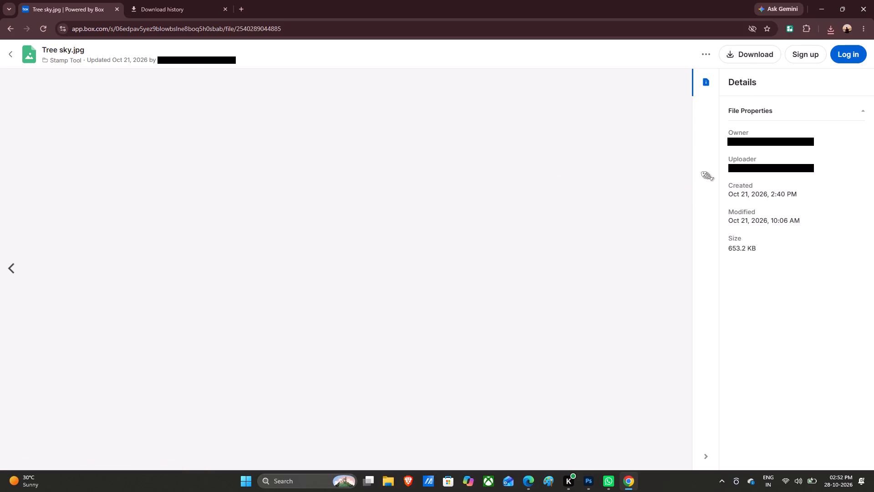
double_click(738, 53)
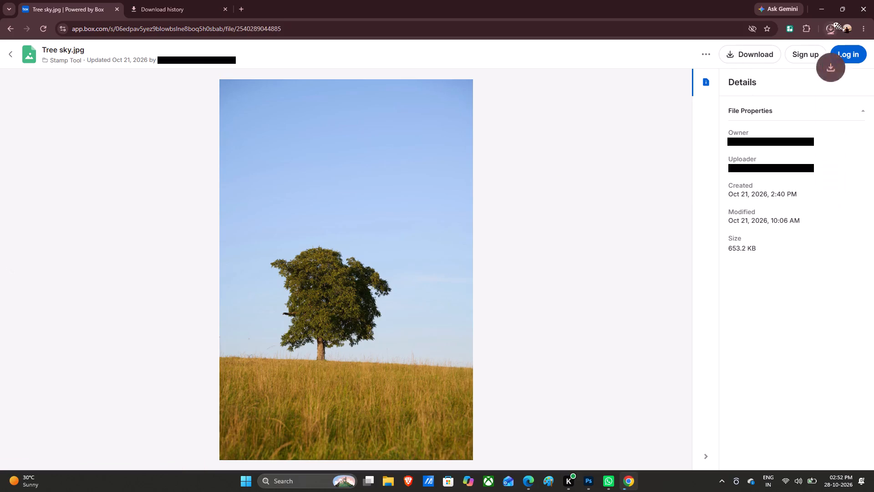
double_click(828, 27)
left_click(828, 26)
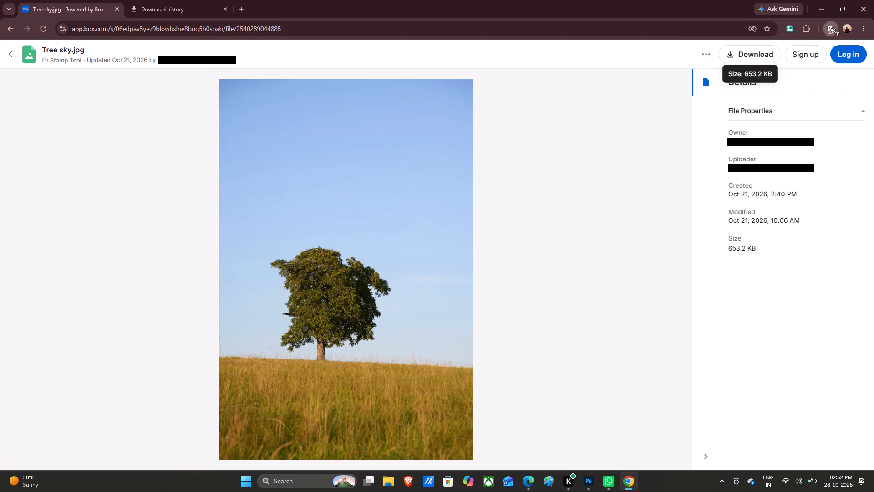
triple_click(828, 26)
left_click(828, 31)
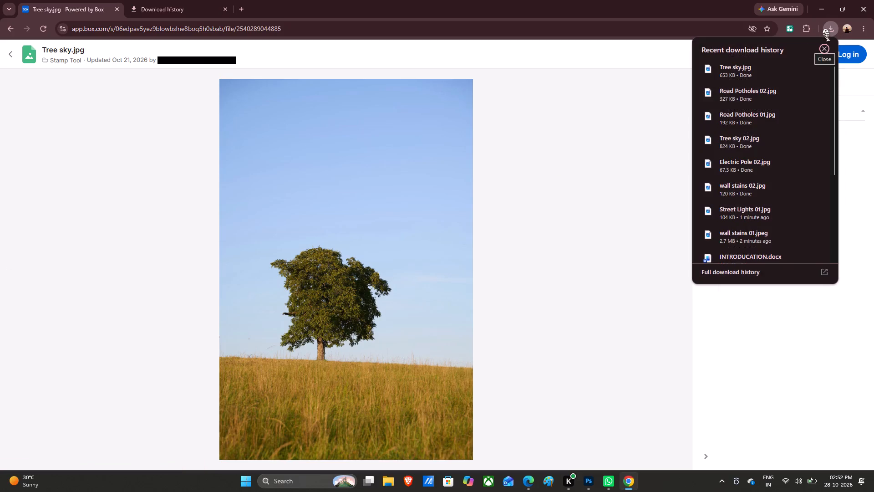
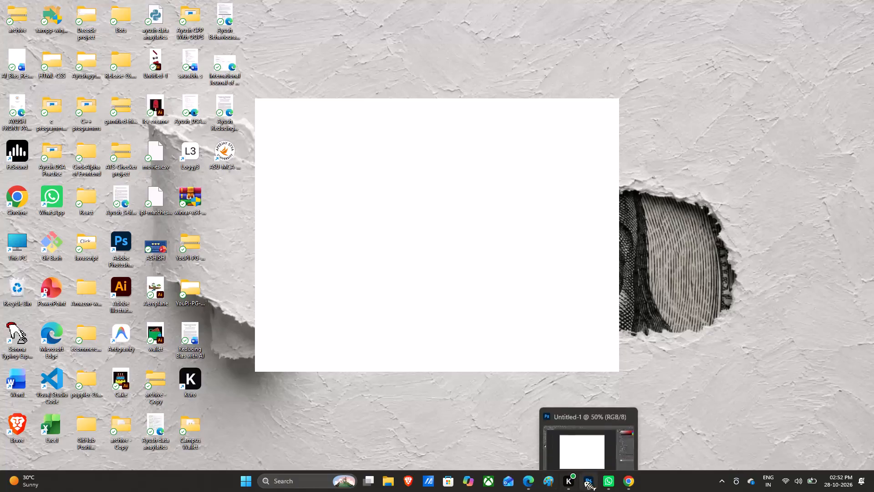
Switch to Photoshop and open Electric Pole 02.jpg from the Downloads folder.
double_click(584, 482)
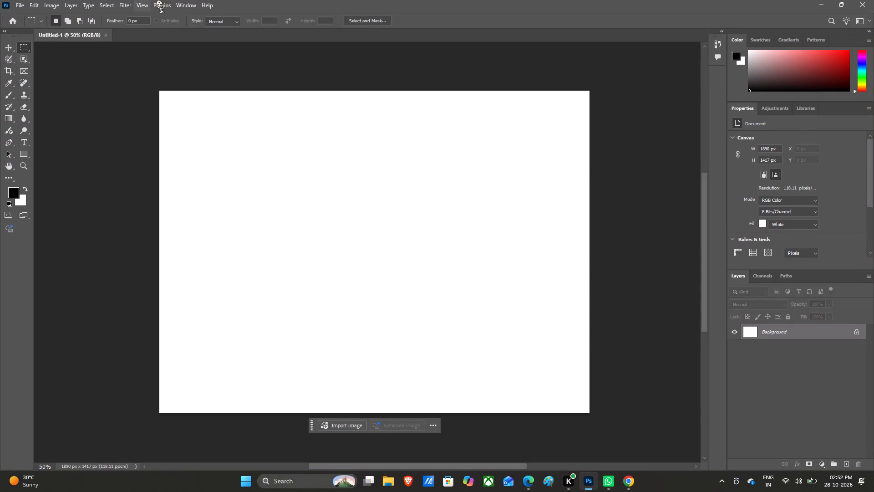
left_click(33, 5)
double_click(33, 3)
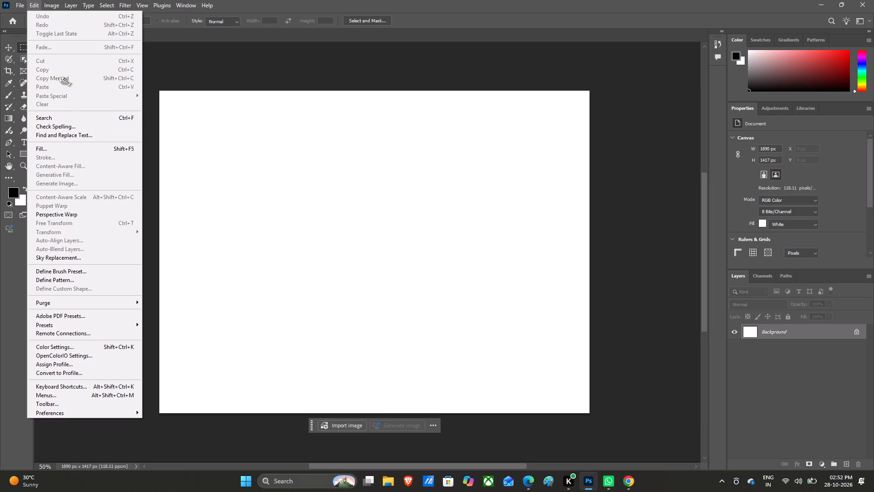
left_click(20, 3)
double_click(20, 3)
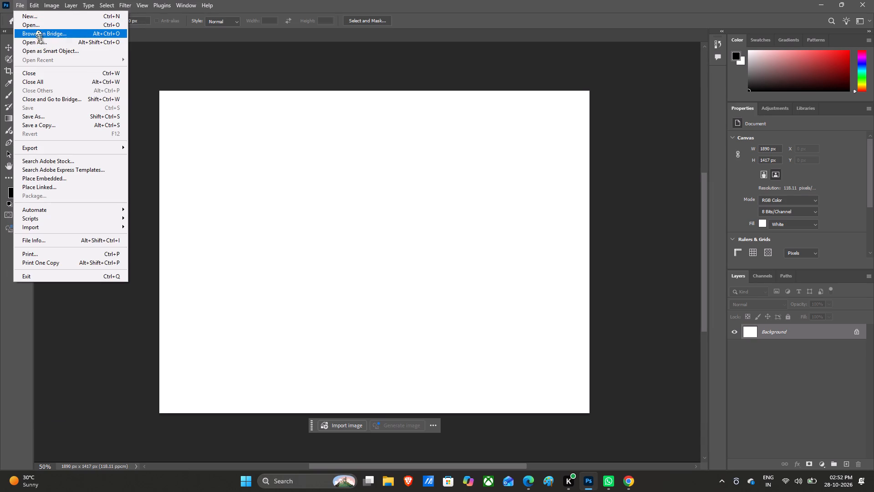
triple_click(39, 26)
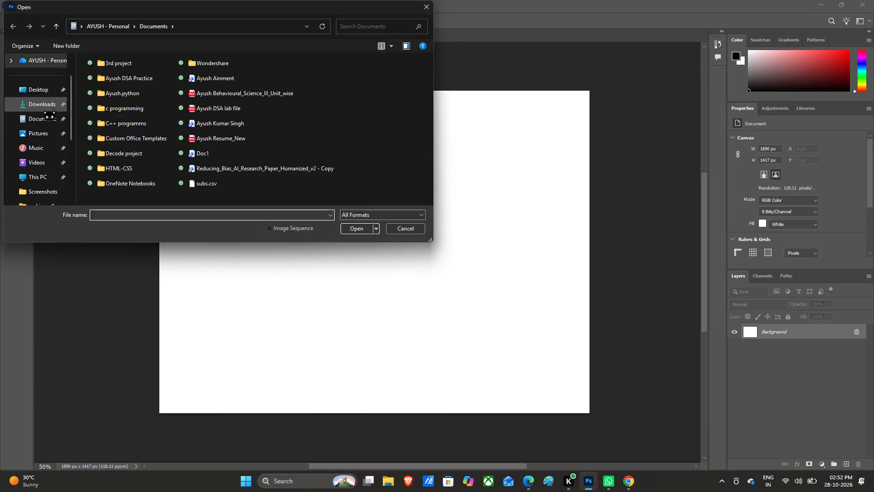
scroll(21, 89, "down", 1)
scroll(21, 89, "up", 5)
double_click(31, 64)
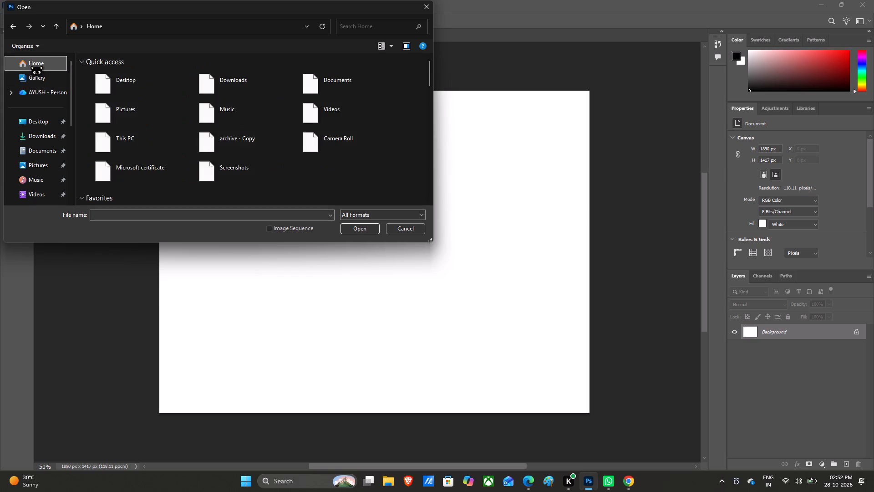
scroll(117, 137, "down", 4)
scroll(114, 138, "up", 4)
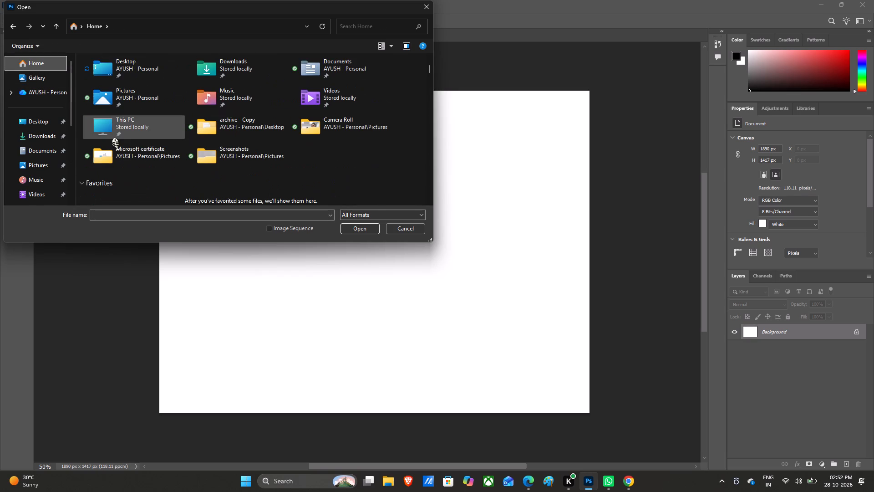
scroll(114, 138, "up", 1)
double_click(49, 133)
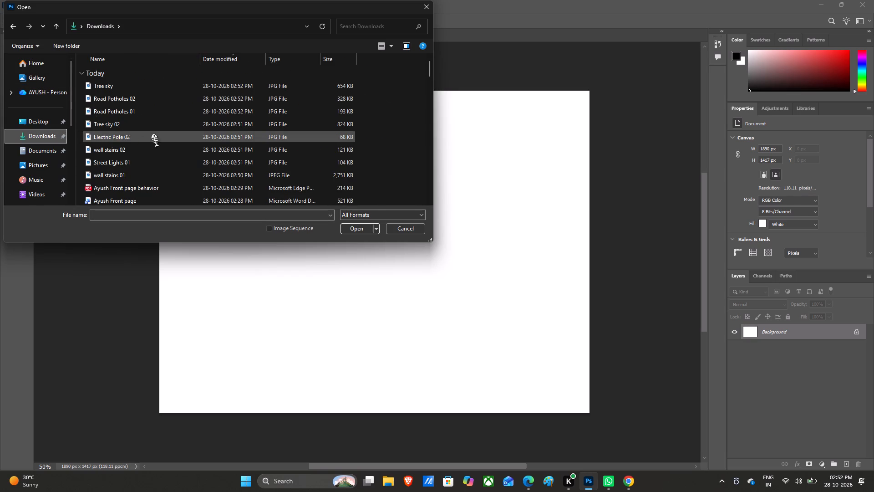
double_click(117, 136)
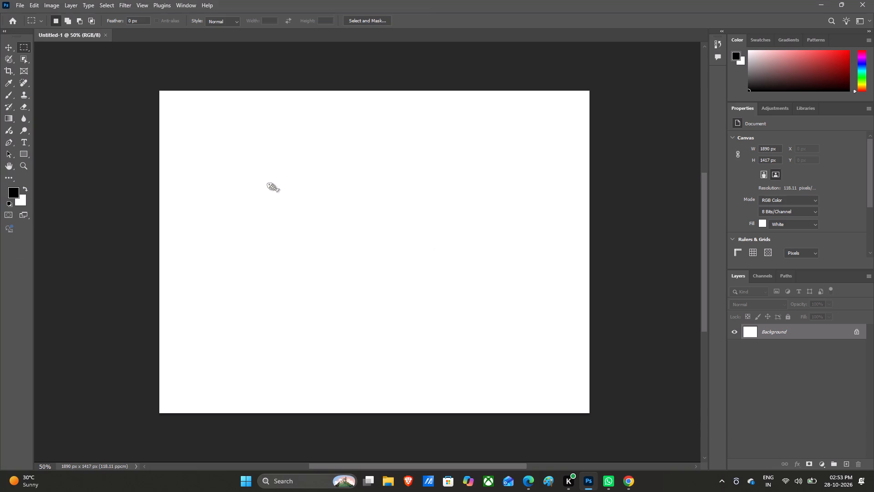
double_click(351, 221)
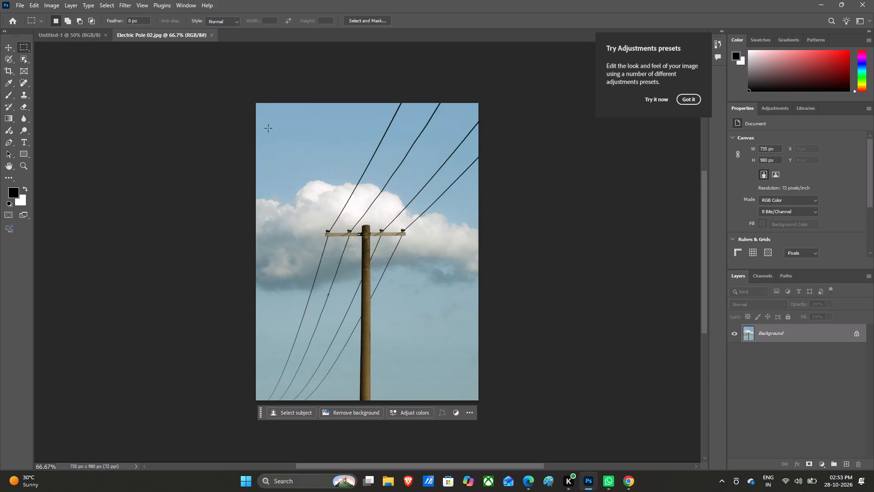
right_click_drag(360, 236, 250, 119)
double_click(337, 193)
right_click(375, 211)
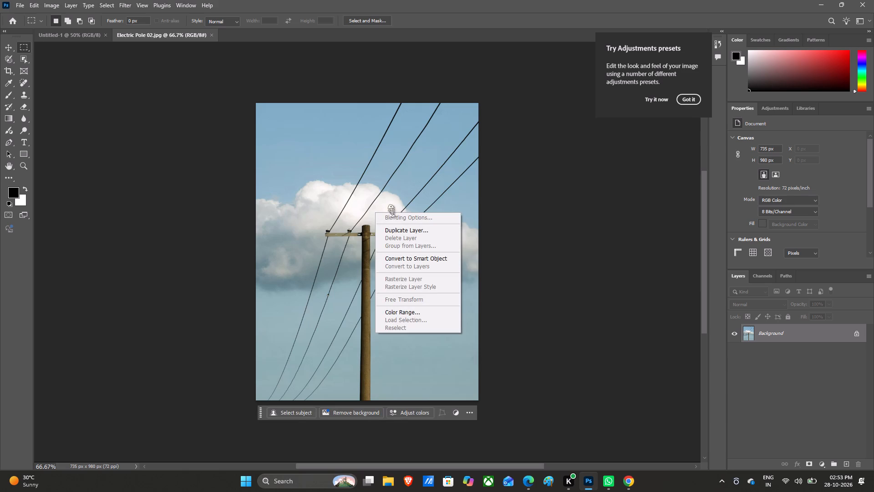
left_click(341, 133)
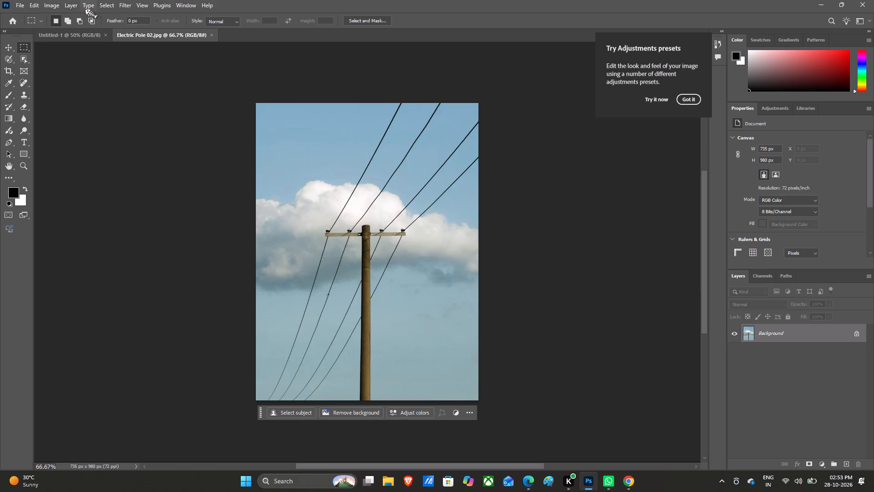
Activate the Move tool for the Electric Pole 02.jpg image.
double_click(5, 48)
double_click(5, 48)
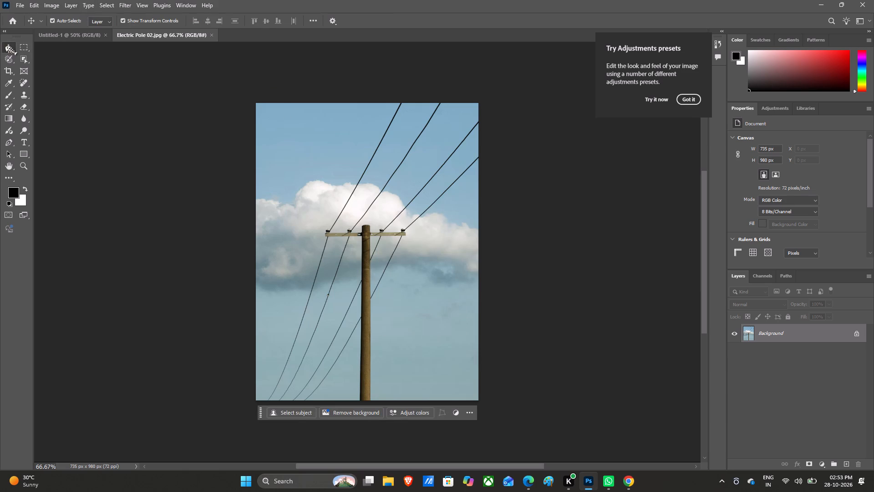
triple_click(300, 164)
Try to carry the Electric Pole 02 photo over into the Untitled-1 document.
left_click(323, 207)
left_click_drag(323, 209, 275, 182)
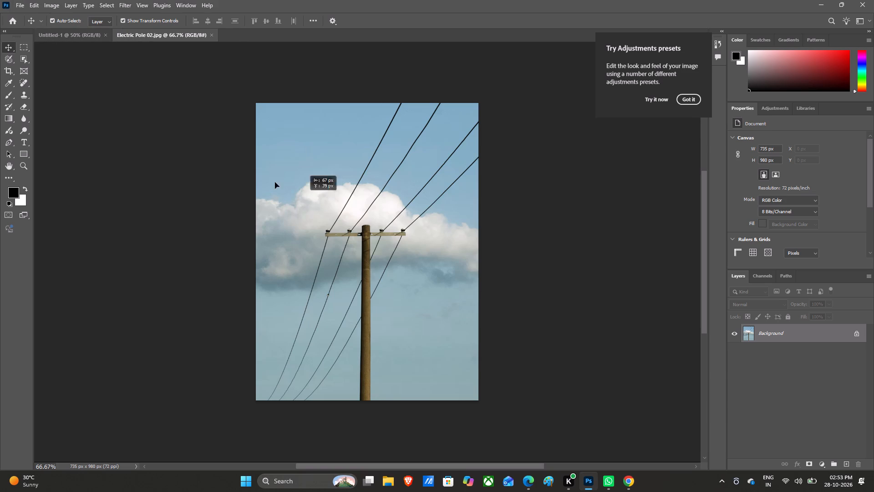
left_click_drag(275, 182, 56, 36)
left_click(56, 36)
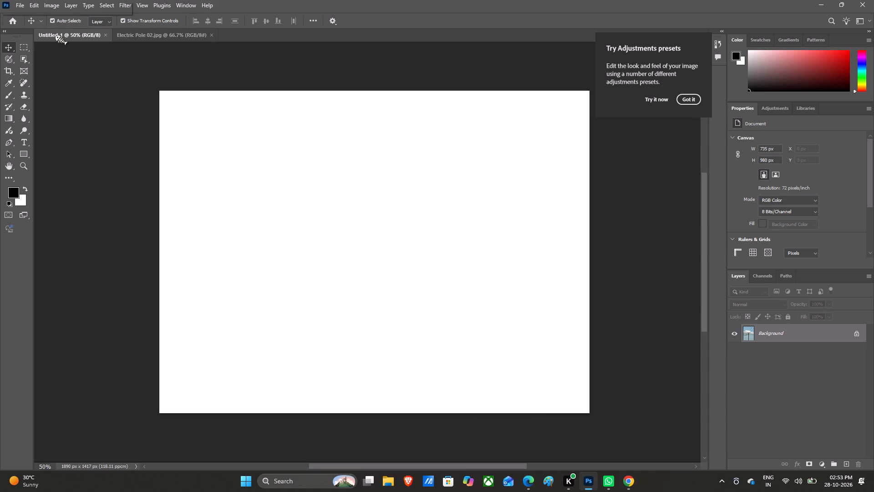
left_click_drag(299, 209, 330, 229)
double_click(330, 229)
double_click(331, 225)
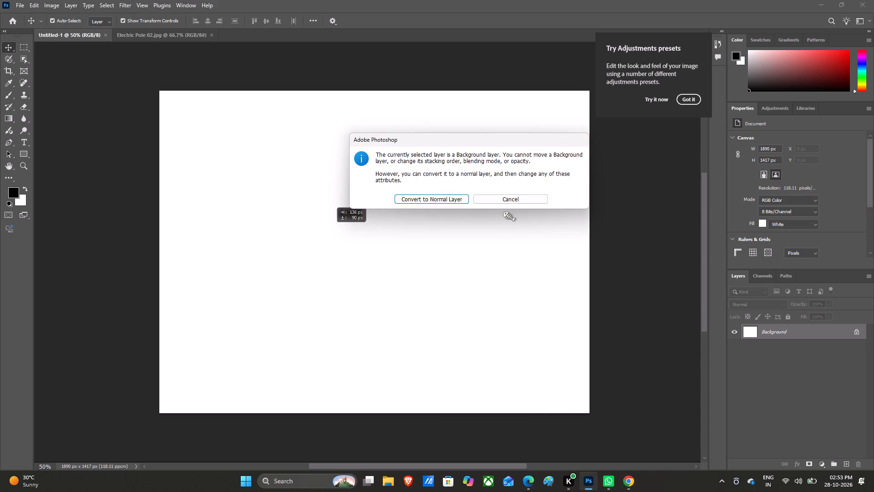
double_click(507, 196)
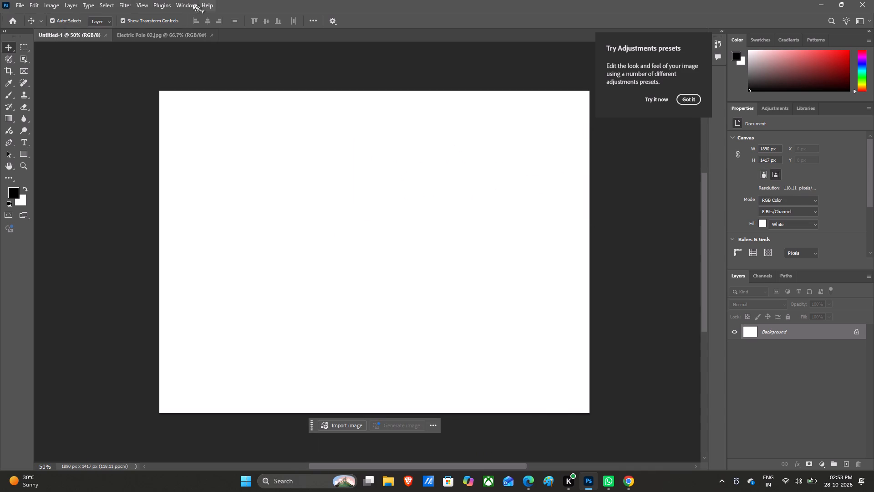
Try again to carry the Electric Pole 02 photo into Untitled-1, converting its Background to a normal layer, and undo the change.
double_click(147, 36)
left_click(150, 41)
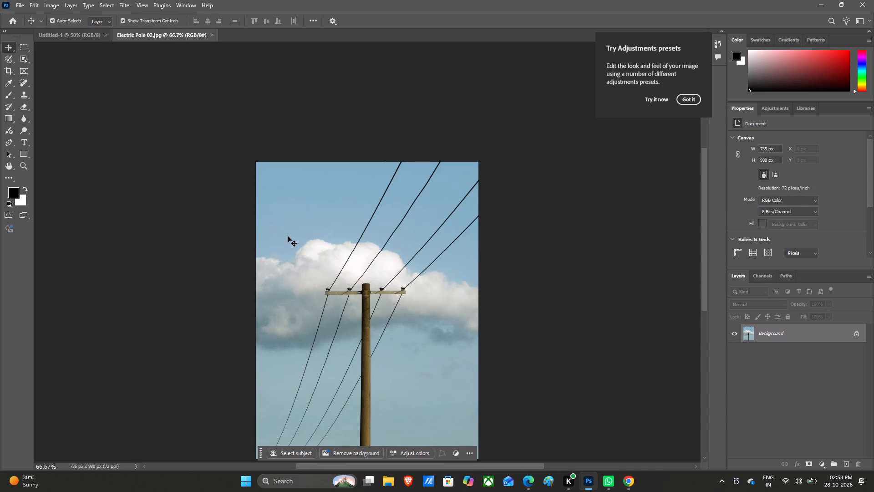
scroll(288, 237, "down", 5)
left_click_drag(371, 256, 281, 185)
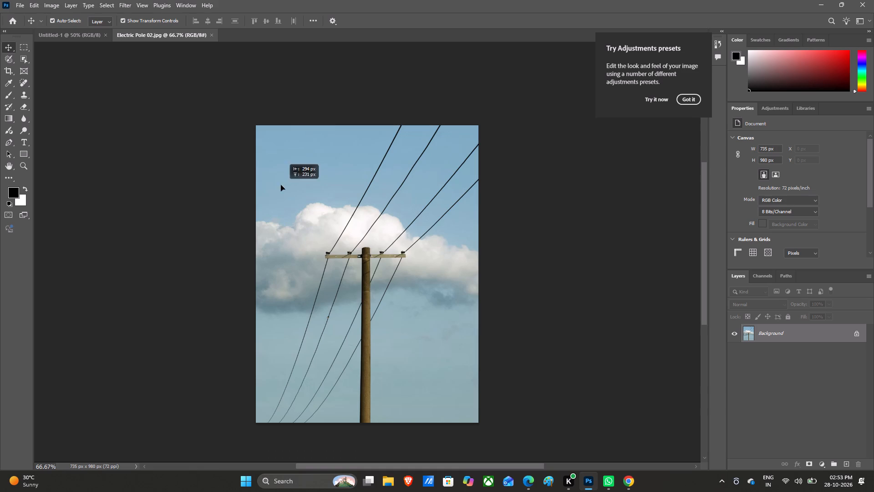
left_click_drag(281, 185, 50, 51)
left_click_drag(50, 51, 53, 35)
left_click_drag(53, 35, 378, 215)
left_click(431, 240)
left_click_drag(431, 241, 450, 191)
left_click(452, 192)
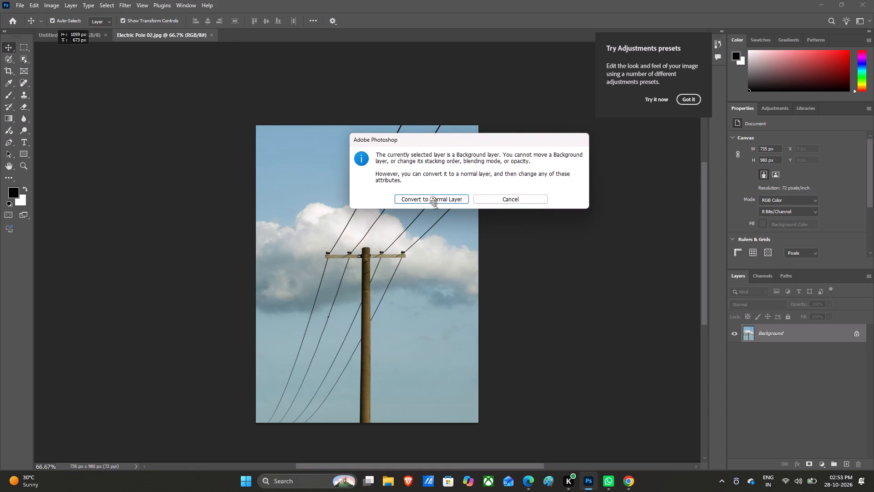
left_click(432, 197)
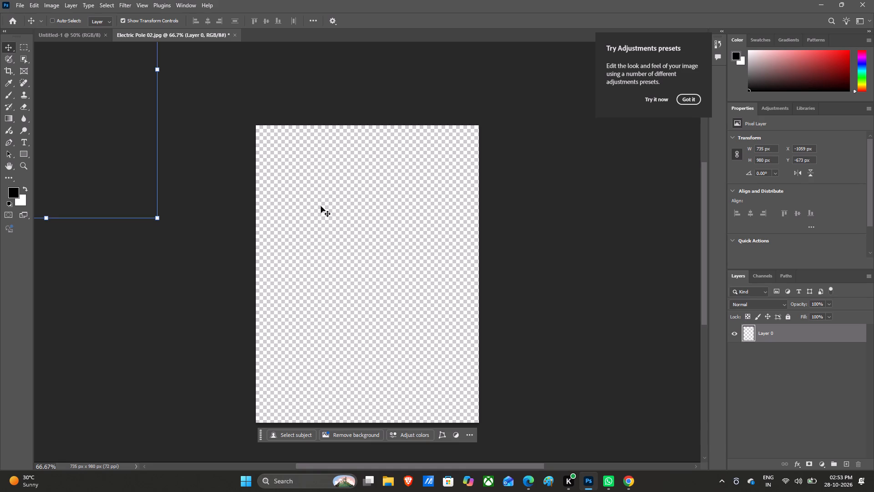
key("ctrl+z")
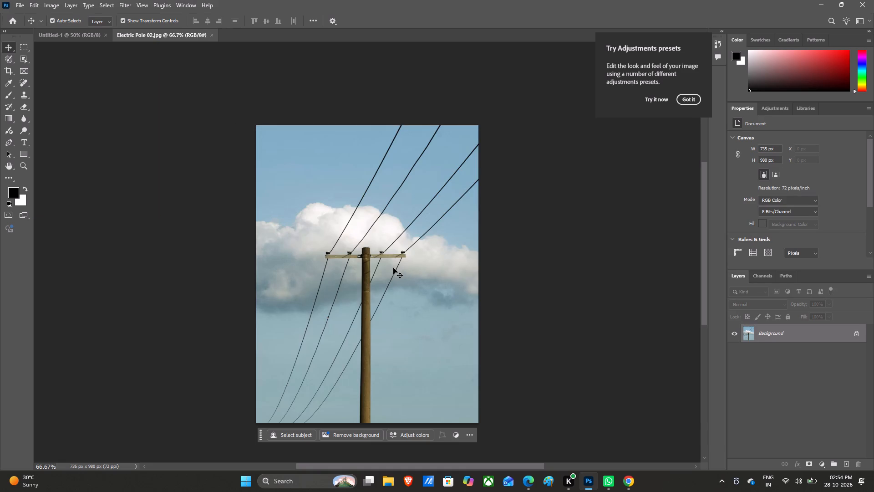
Copy the Electric Pole 02 photo into Untitled-1 as a new layer, placing it at about X 560 px, Y 149 px.
left_click_drag(393, 268, 63, 35)
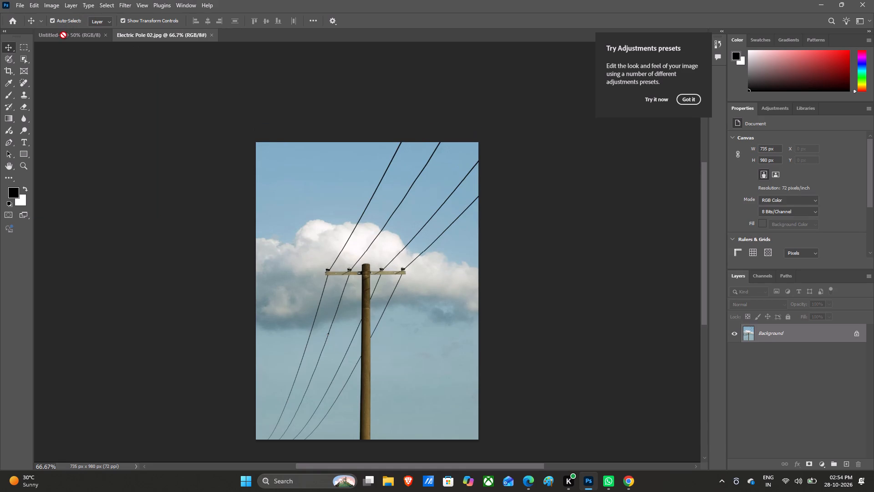
left_click_drag(63, 35, 294, 175)
left_click_drag(309, 181, 339, 198)
left_click_drag(351, 206, 355, 214)
left_click_drag(356, 215, 360, 225)
left_click_drag(362, 228, 379, 267)
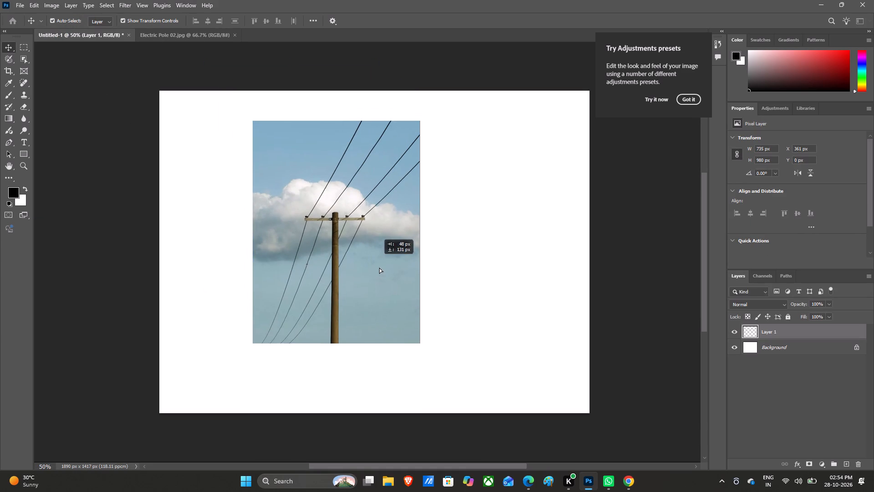
left_click_drag(379, 267, 396, 269)
left_click(396, 269)
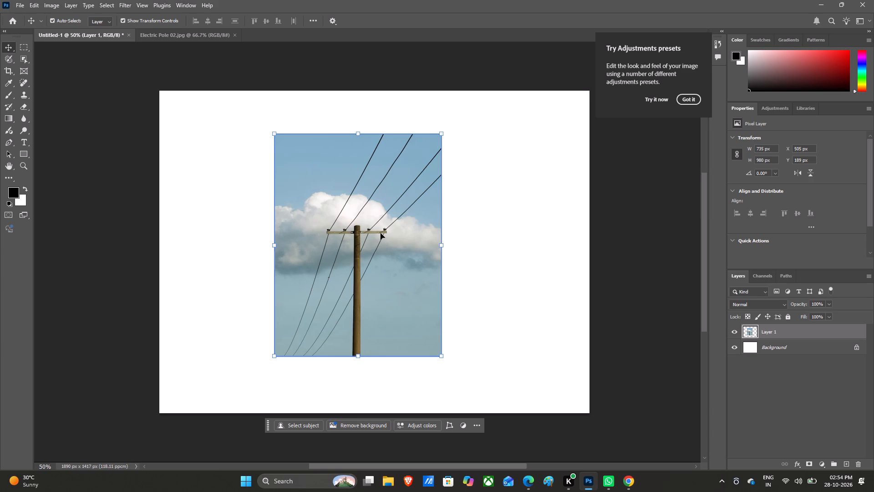
left_click(381, 233)
left_click_drag(381, 233, 397, 235)
left_click_drag(397, 235, 395, 225)
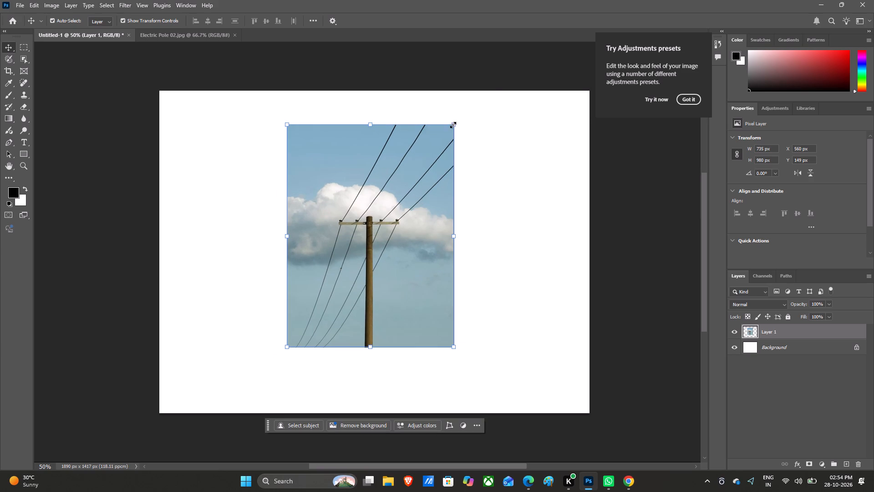
Scale the electric pole layer proportionally to about 1069 x 1426 px so it spans the full canvas height, and apply the transform.
left_click_drag(452, 126, 466, 85)
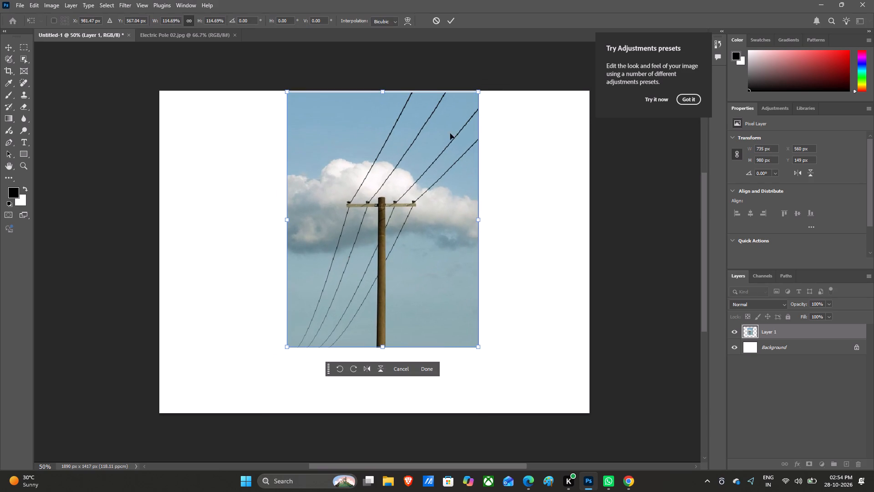
left_click(381, 348)
left_click_drag(381, 348, 371, 385)
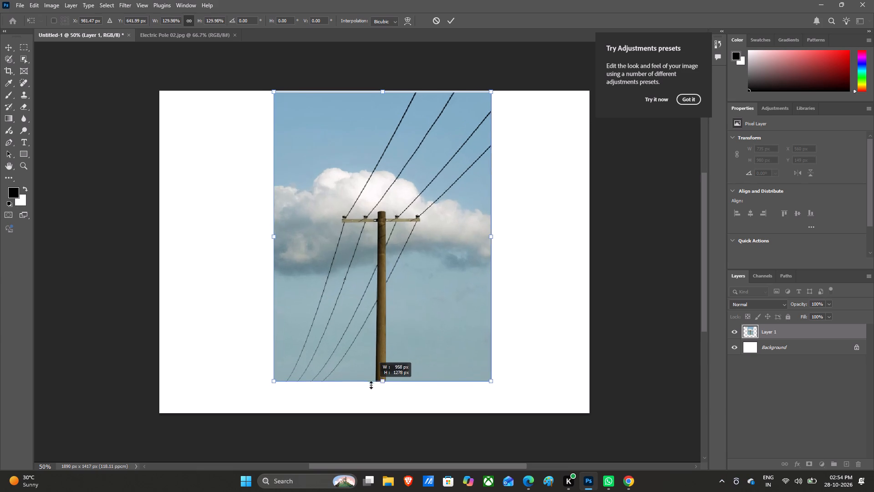
left_click_drag(371, 385, 356, 414)
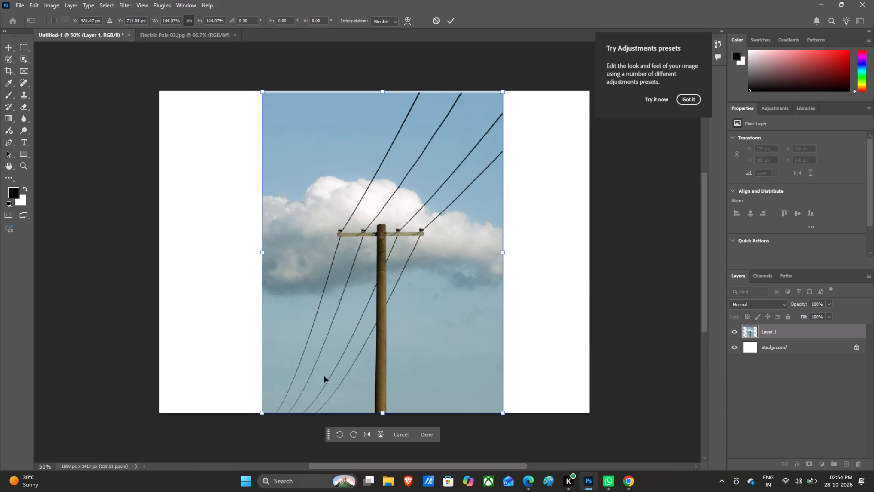
left_click(262, 252)
left_click_drag(262, 252, 211, 261)
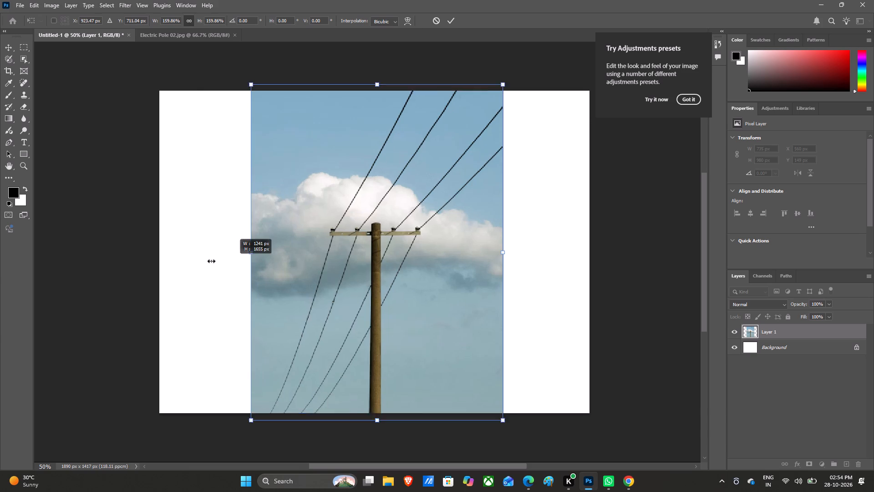
left_click_drag(211, 261, 256, 258)
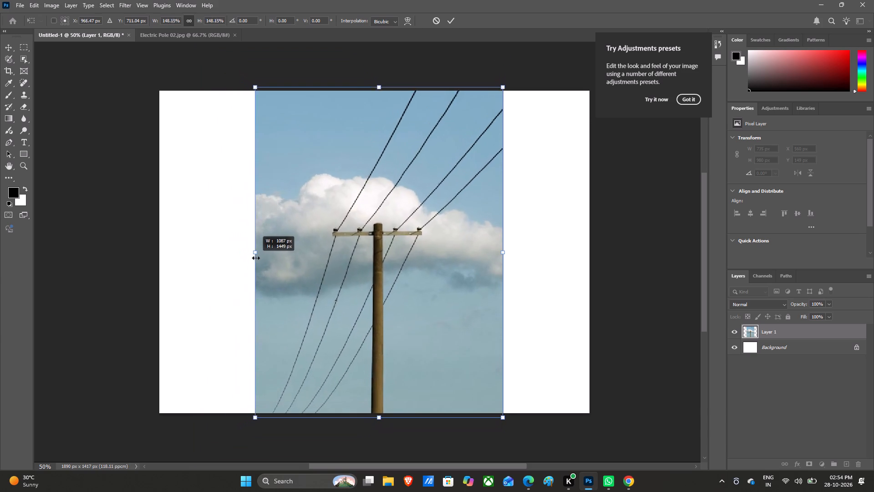
left_click_drag(256, 258, 260, 261)
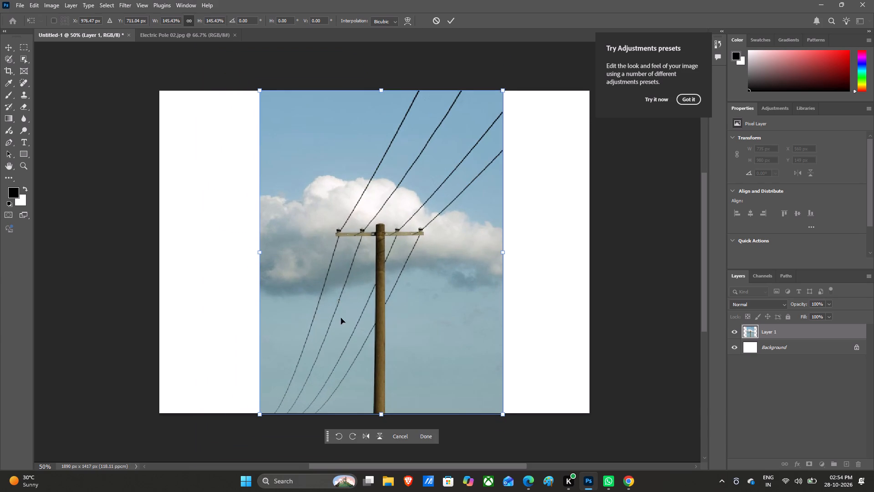
triple_click(579, 221)
double_click(10, 48)
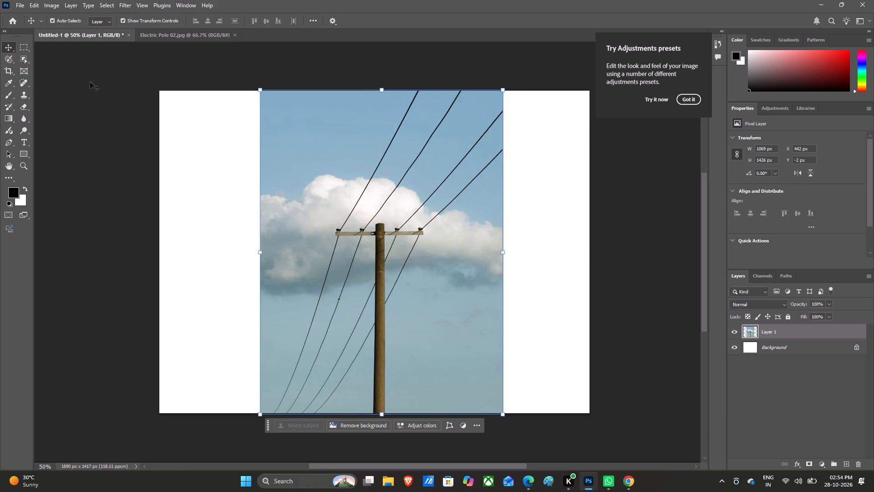
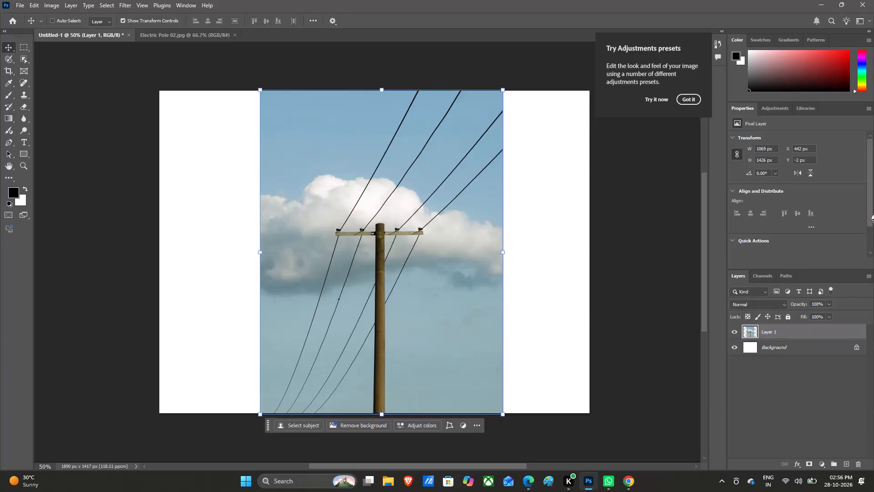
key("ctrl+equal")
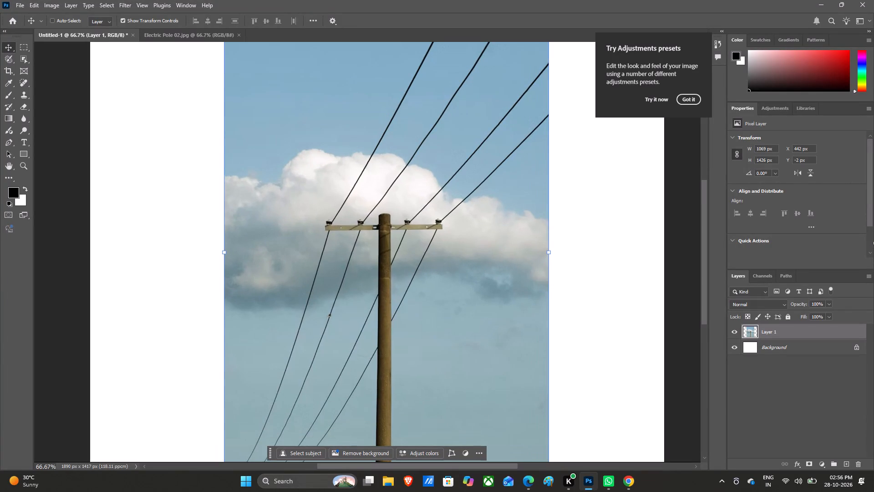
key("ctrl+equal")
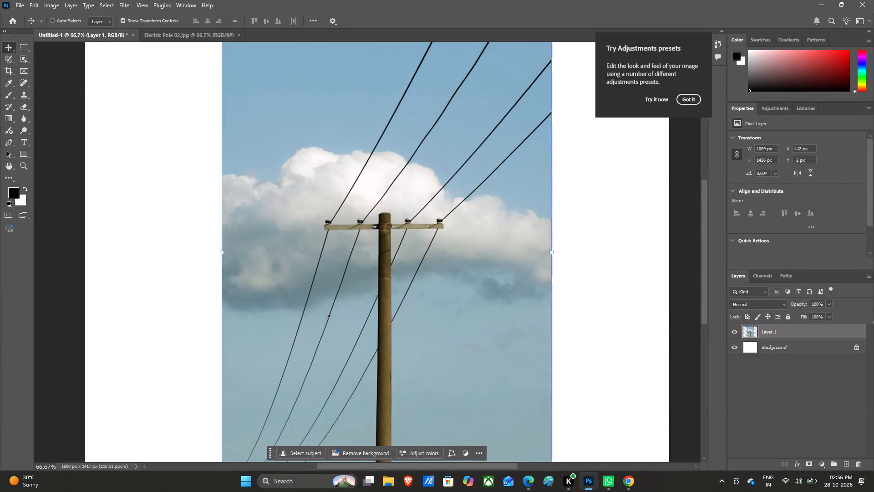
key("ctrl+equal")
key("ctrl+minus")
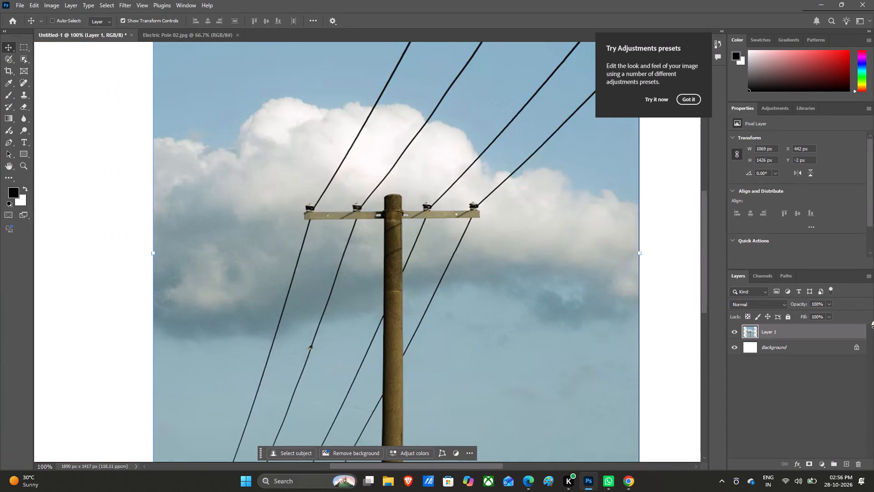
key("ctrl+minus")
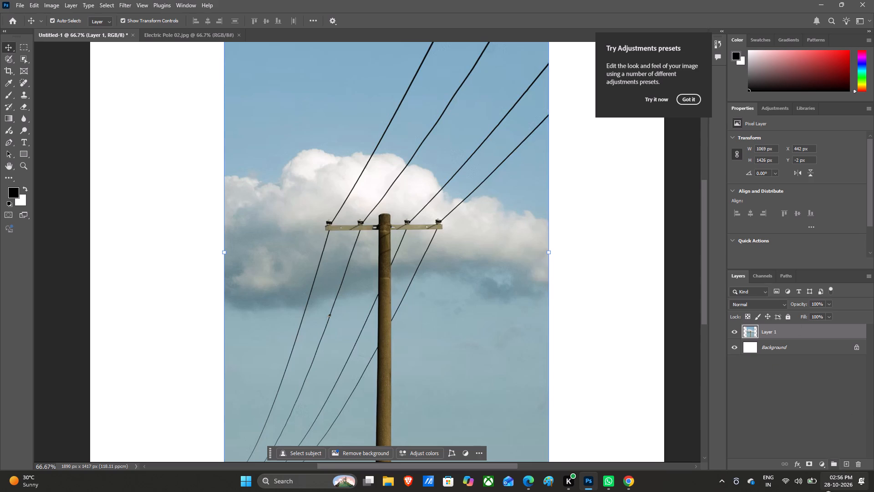
Dismiss the Adjustments presets tip.
double_click(688, 99)
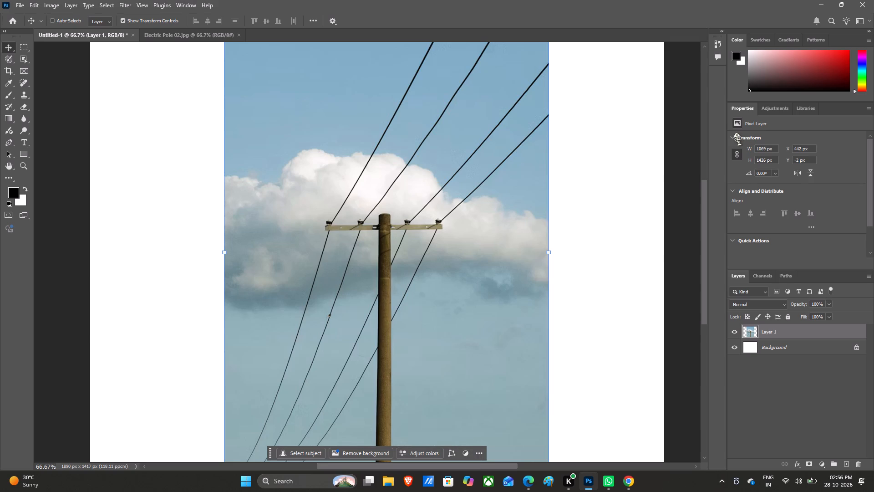
Activate the Clone Stamp tool and sample a source beside the leftmost upper wire, around the cloud's top edge.
key("ctrl+equal")
key("ctrl+equal")
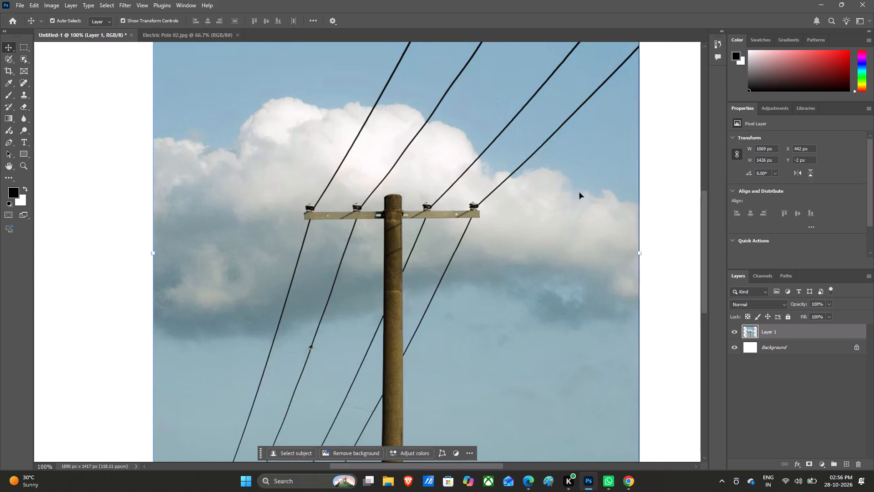
scroll(422, 284, "up", 1)
scroll(422, 284, "down", 1)
scroll(422, 284, "up", 12)
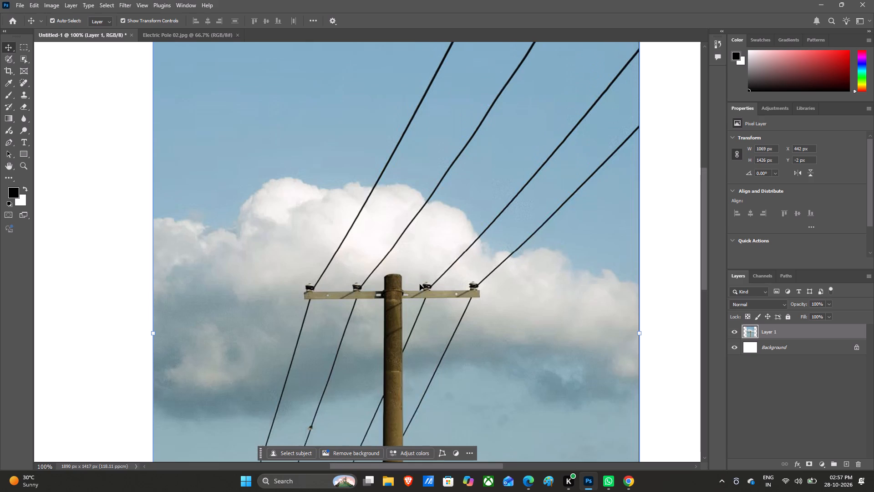
scroll(420, 284, "up", 6)
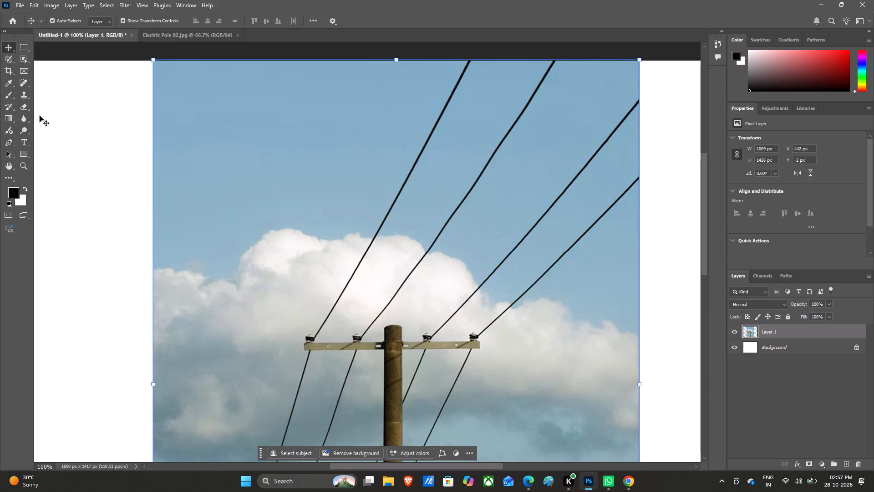
double_click(28, 94)
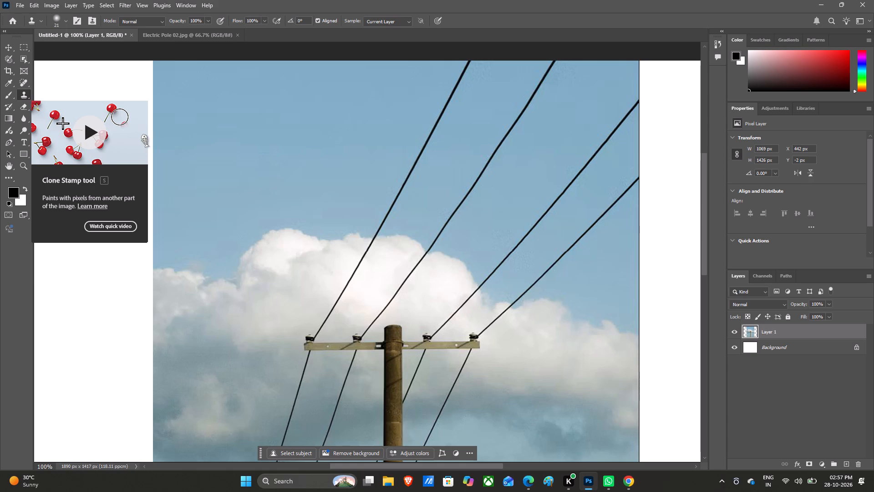
left_click(383, 222, "alt")
left_click_drag(383, 222, 370, 250, "alt")
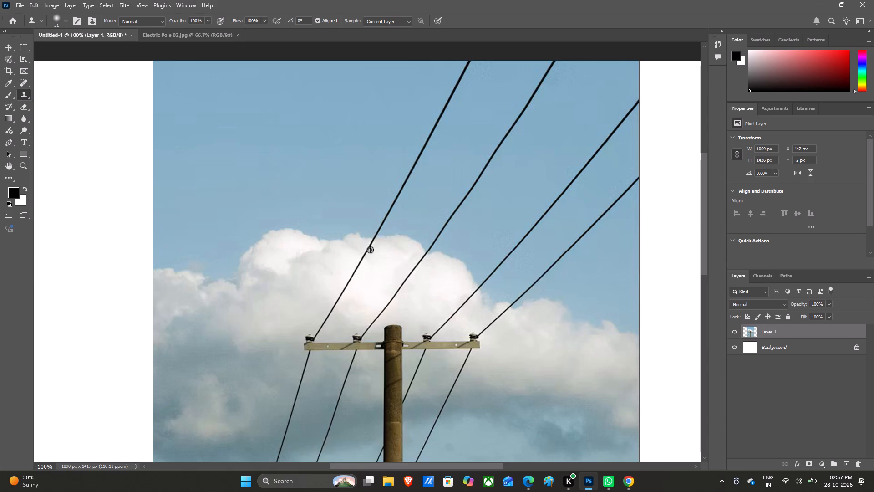
left_click_drag(370, 250, 361, 251, "alt")
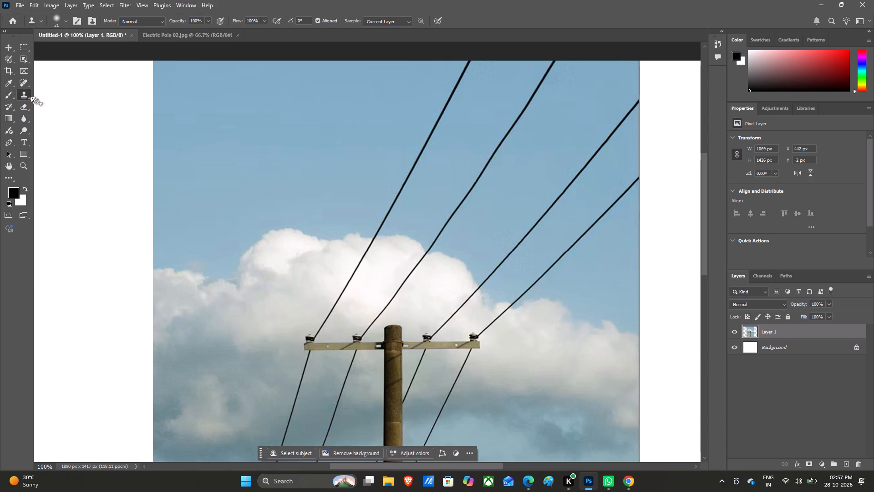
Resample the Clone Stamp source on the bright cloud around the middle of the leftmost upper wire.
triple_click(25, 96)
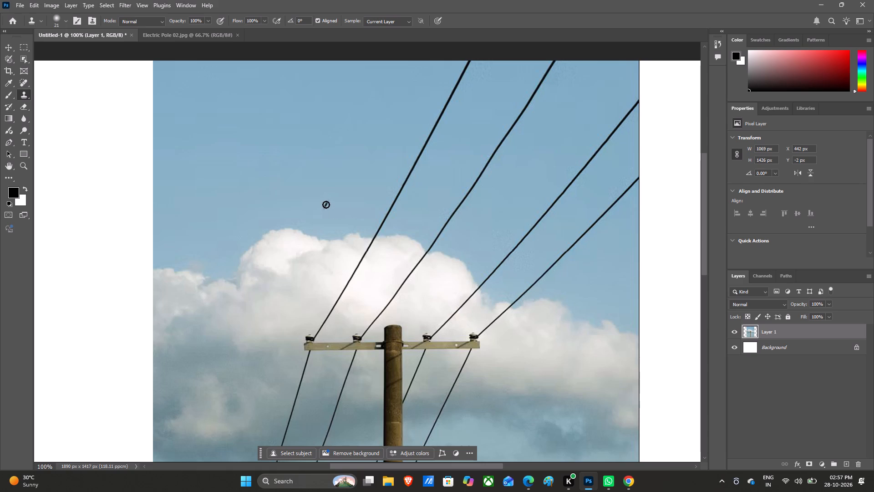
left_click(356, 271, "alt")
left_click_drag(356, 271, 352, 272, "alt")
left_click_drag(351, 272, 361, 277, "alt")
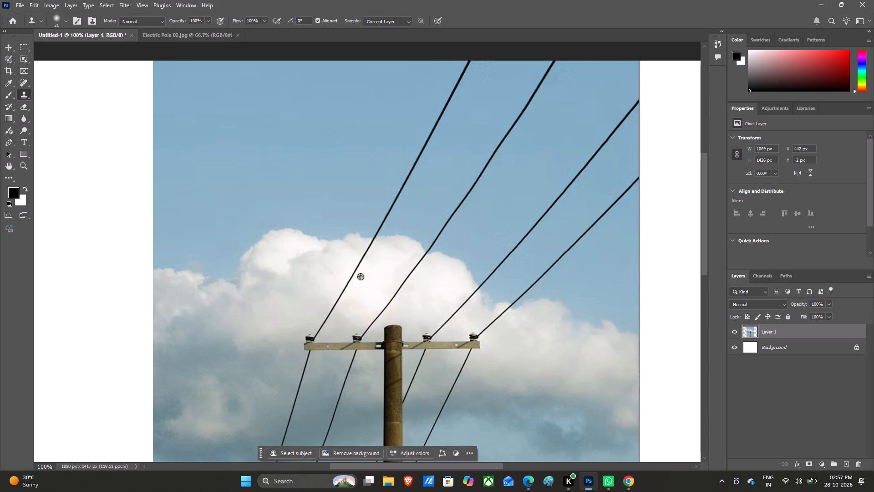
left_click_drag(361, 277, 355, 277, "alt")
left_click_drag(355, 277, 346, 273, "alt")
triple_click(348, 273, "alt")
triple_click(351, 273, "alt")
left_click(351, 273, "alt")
Choose the Clone Stamp Tool again and try cloning cloud over the leftmost upper wire just above its insulator.
double_click(20, 94)
left_click(22, 94)
left_click_drag(22, 94, 24, 94)
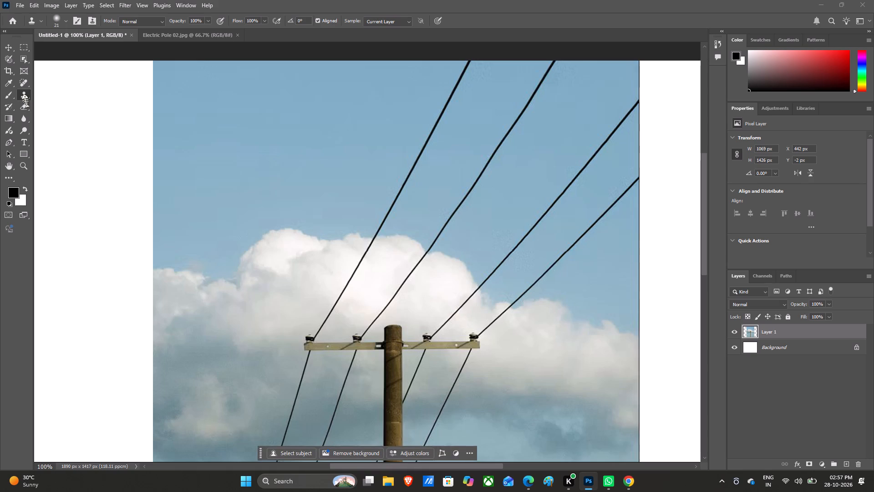
left_click_drag(24, 94, 49, 94)
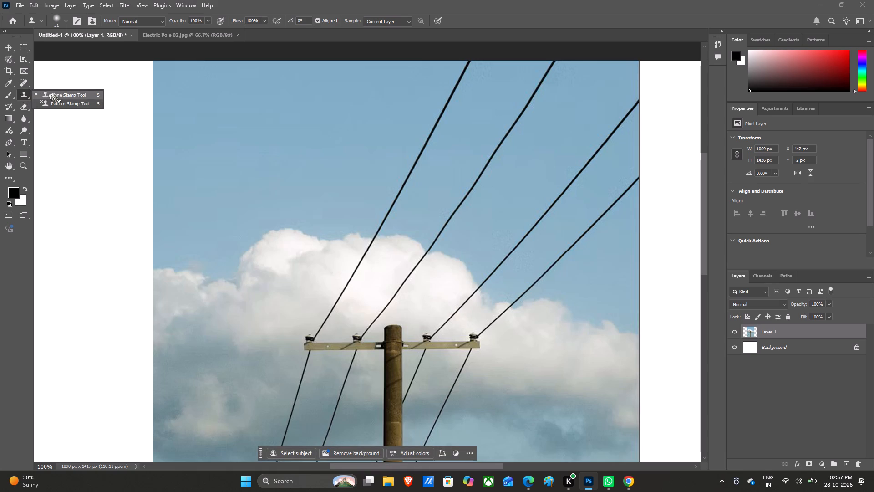
left_click_drag(49, 94, 50, 94)
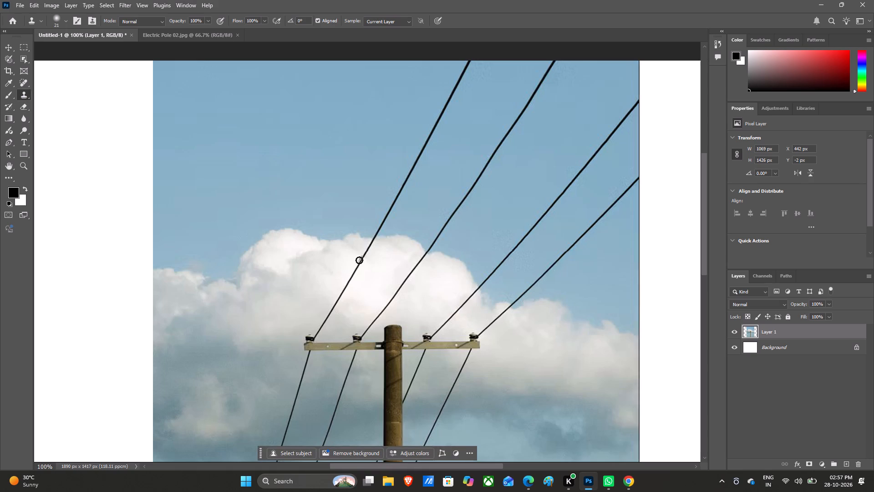
double_click(330, 313, "alt")
left_click_drag(330, 313, 354, 297, "alt")
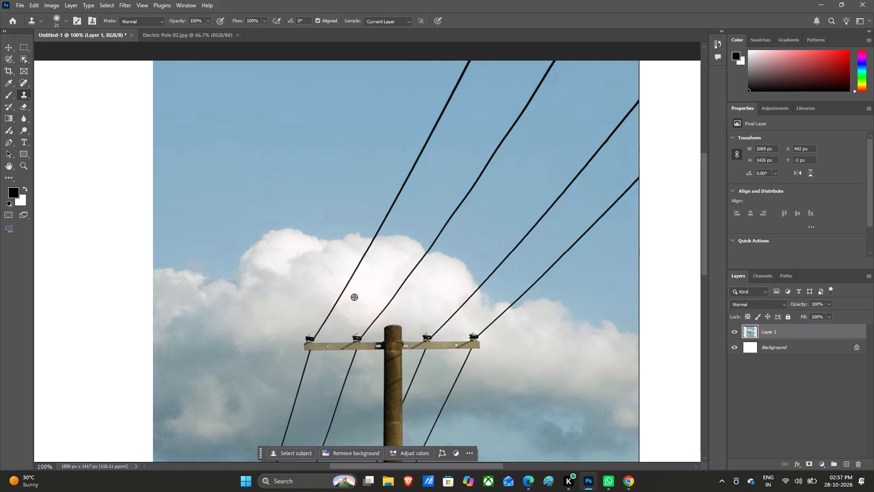
left_click_drag(354, 297, 326, 308, "alt")
left_click_drag(326, 308, 330, 309, "alt")
left_click(330, 309, "alt")
triple_click(330, 307)
left_click(330, 307, "alt")
left_click_drag(330, 306, 333, 307, "alt")
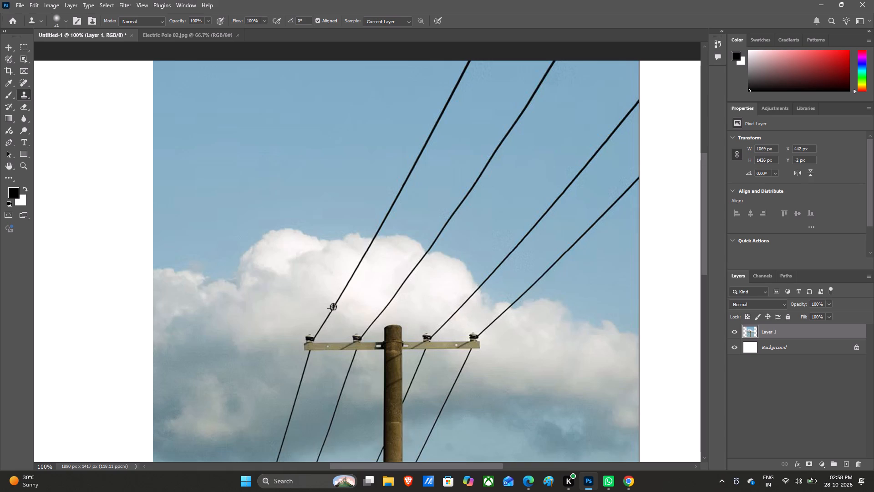
left_click_drag(333, 307, 334, 292, "alt")
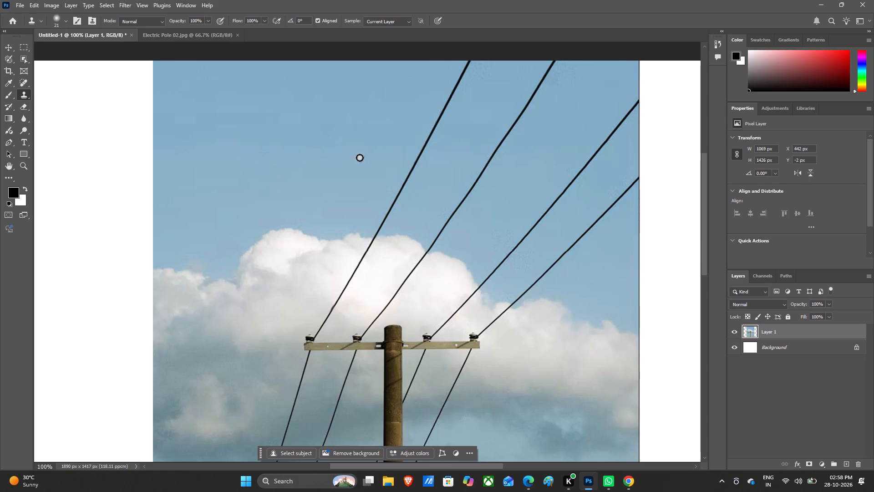
Enlarge the Clone Stamp brush to 60 px.
type("[[[")
type("]]]]]]]]]")
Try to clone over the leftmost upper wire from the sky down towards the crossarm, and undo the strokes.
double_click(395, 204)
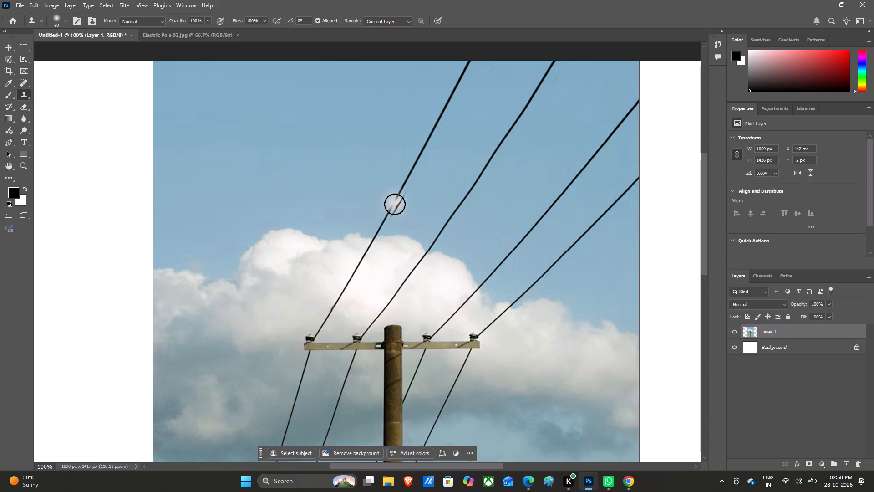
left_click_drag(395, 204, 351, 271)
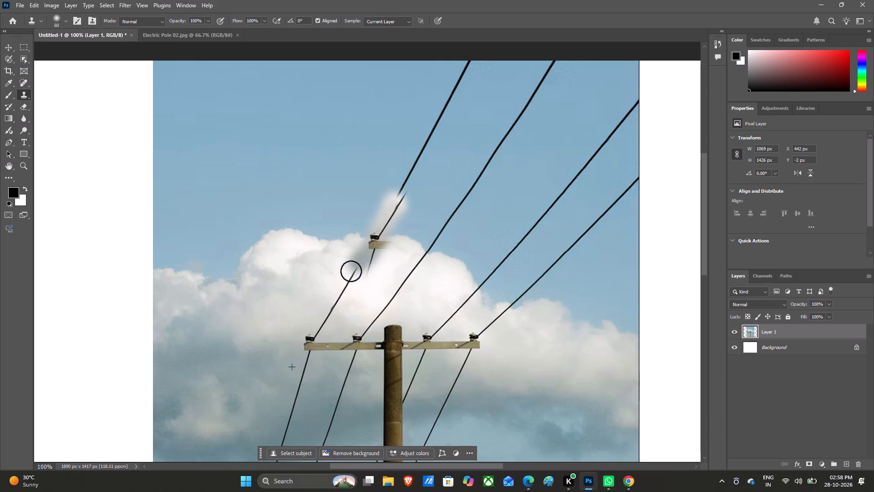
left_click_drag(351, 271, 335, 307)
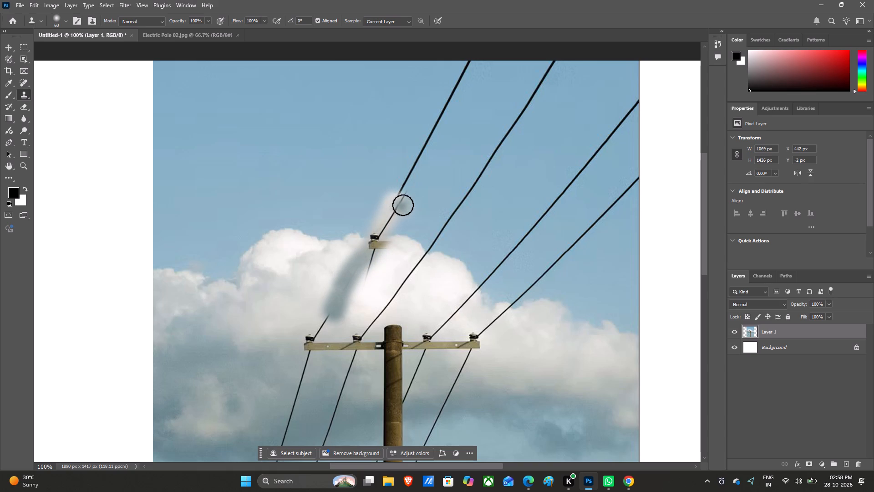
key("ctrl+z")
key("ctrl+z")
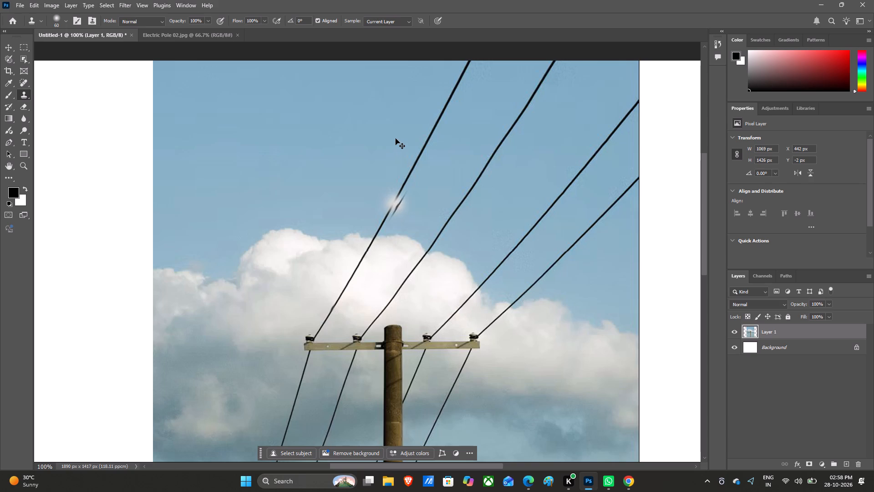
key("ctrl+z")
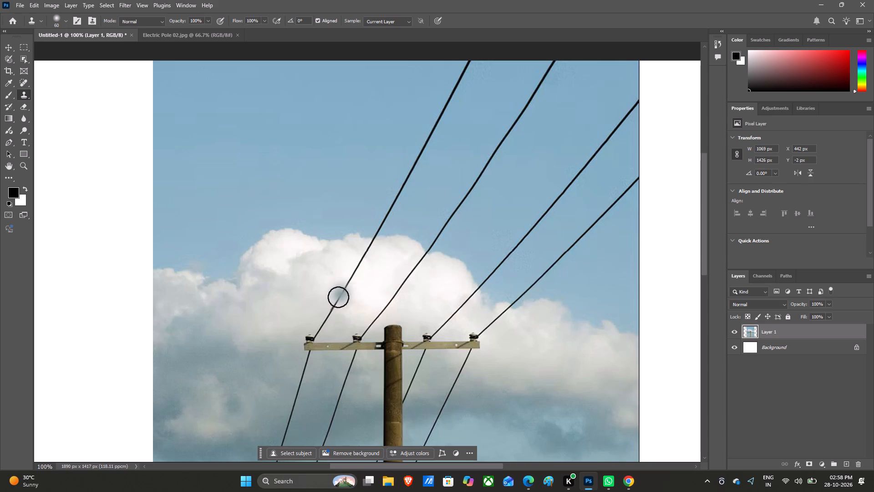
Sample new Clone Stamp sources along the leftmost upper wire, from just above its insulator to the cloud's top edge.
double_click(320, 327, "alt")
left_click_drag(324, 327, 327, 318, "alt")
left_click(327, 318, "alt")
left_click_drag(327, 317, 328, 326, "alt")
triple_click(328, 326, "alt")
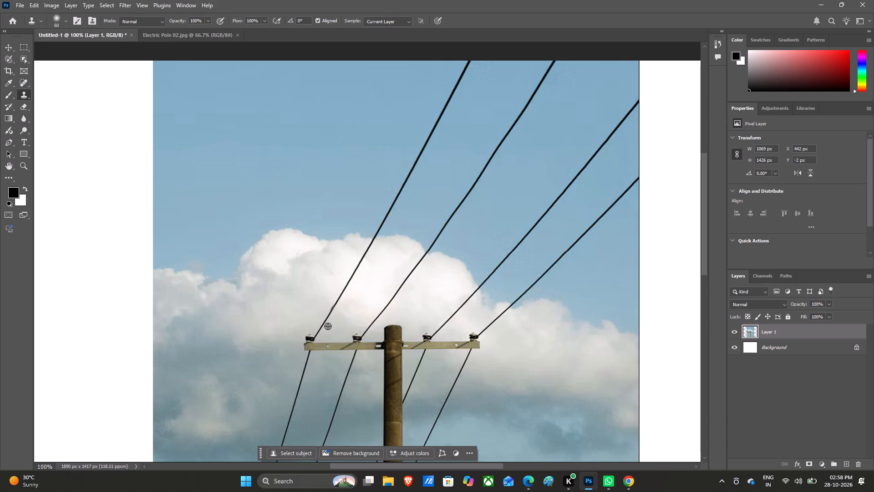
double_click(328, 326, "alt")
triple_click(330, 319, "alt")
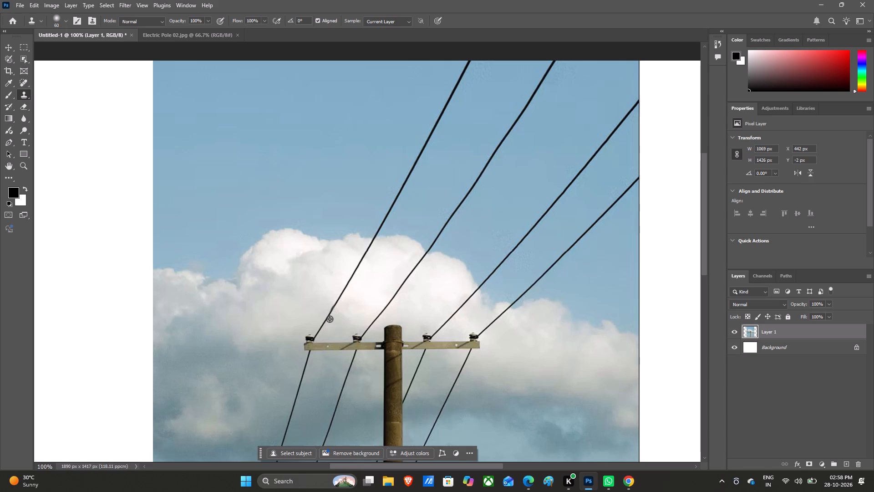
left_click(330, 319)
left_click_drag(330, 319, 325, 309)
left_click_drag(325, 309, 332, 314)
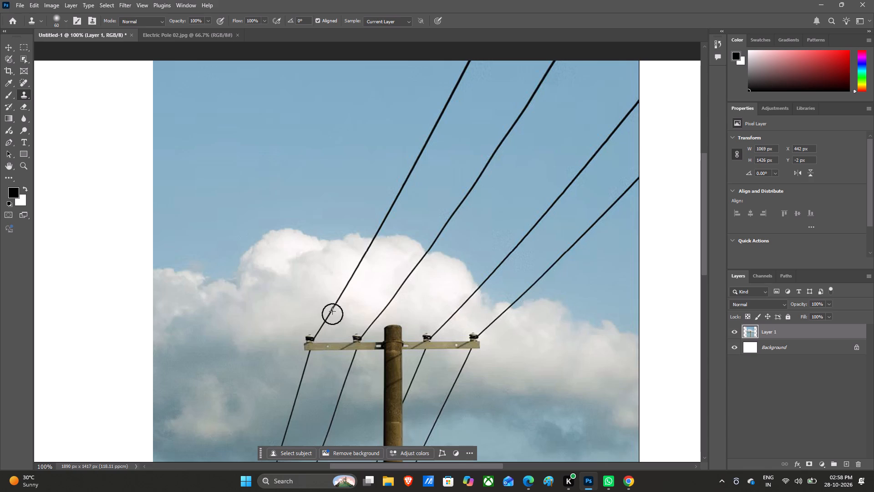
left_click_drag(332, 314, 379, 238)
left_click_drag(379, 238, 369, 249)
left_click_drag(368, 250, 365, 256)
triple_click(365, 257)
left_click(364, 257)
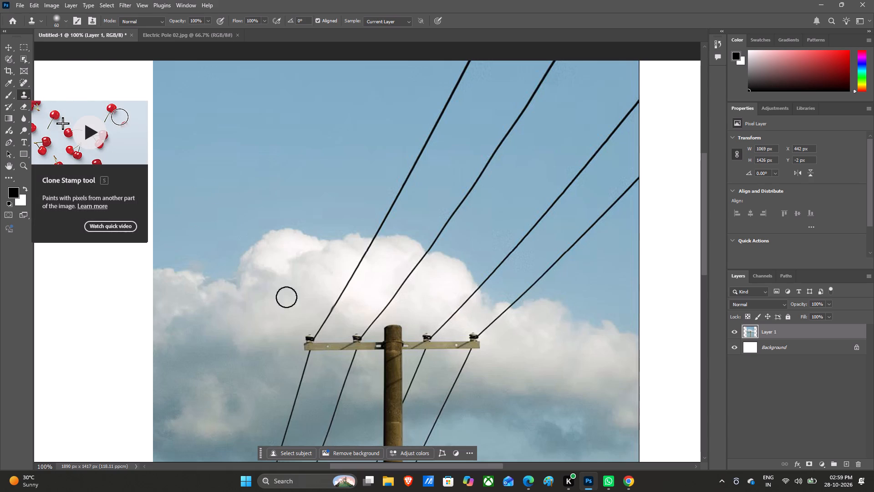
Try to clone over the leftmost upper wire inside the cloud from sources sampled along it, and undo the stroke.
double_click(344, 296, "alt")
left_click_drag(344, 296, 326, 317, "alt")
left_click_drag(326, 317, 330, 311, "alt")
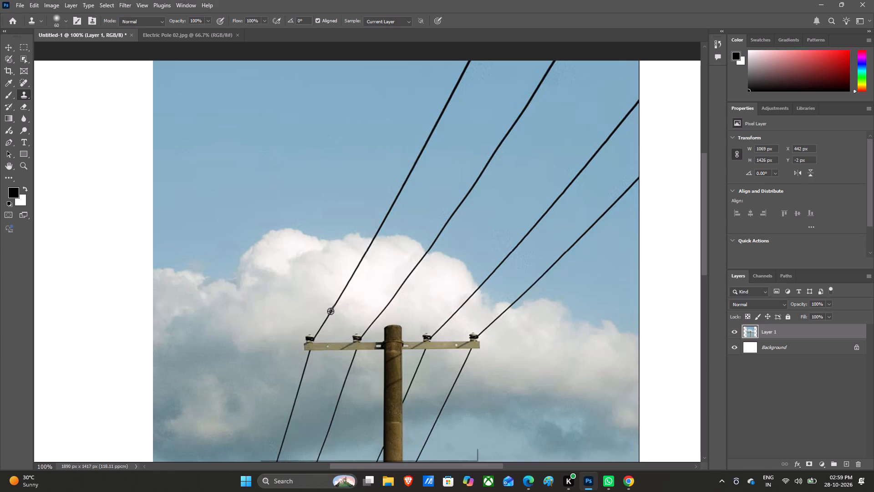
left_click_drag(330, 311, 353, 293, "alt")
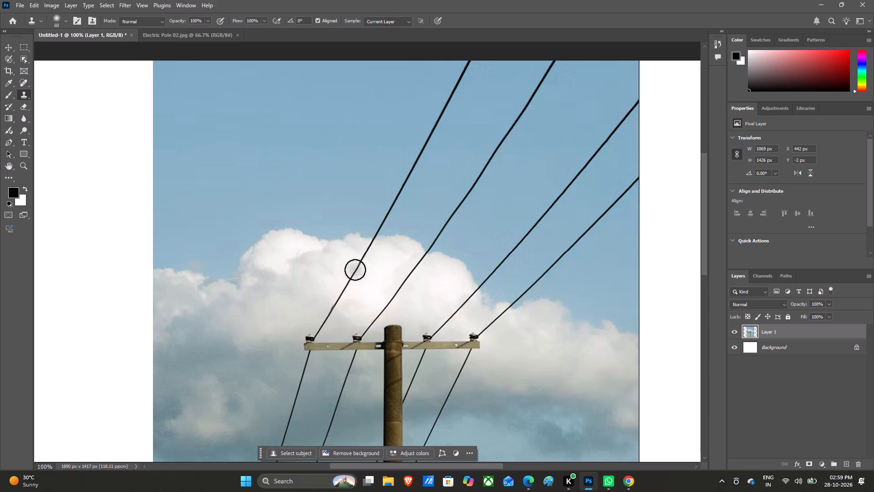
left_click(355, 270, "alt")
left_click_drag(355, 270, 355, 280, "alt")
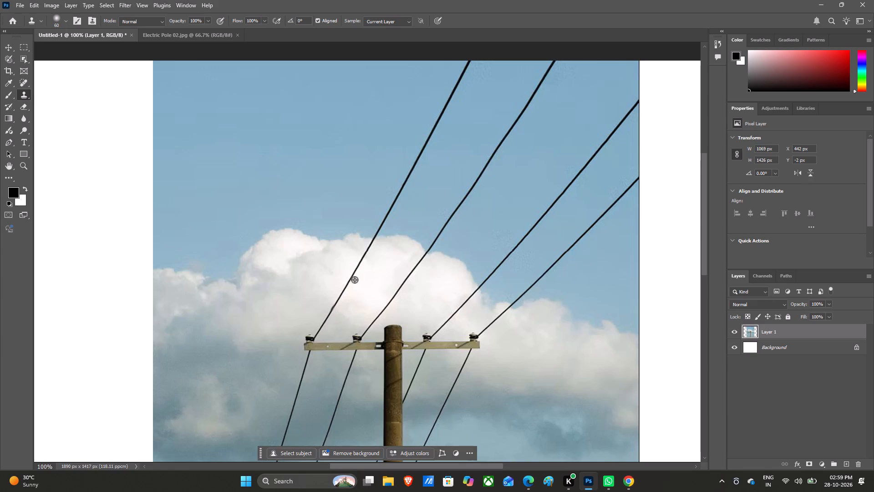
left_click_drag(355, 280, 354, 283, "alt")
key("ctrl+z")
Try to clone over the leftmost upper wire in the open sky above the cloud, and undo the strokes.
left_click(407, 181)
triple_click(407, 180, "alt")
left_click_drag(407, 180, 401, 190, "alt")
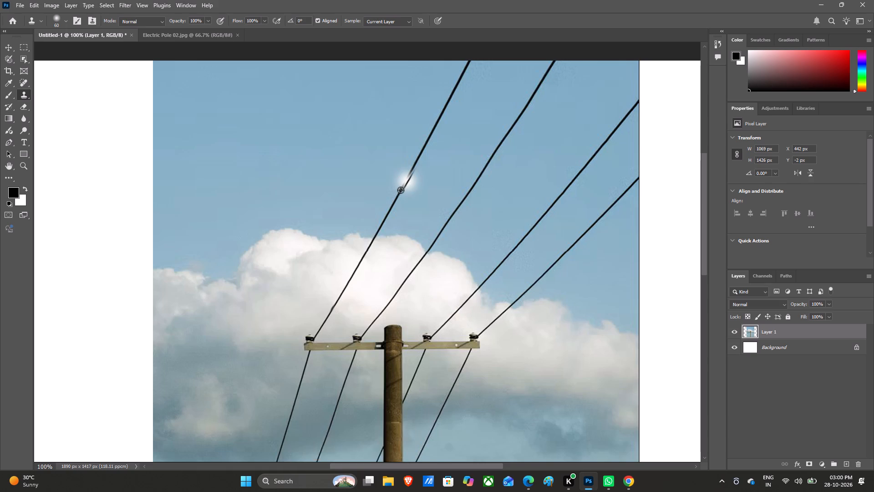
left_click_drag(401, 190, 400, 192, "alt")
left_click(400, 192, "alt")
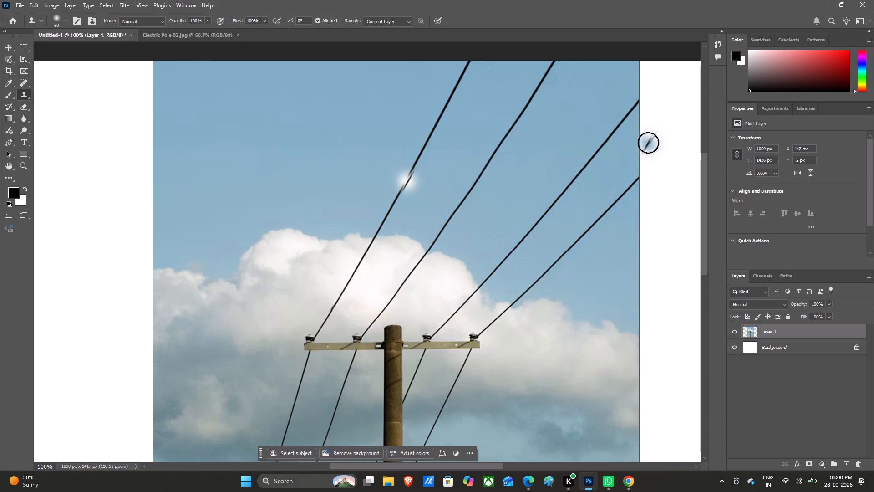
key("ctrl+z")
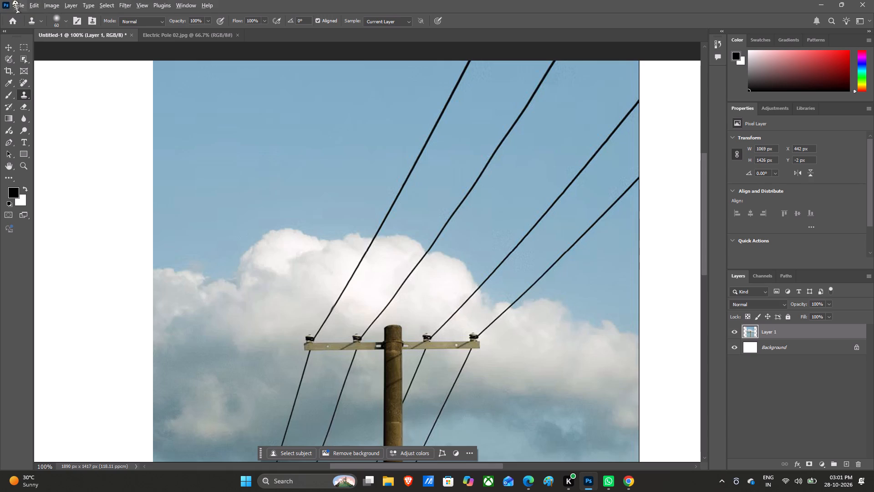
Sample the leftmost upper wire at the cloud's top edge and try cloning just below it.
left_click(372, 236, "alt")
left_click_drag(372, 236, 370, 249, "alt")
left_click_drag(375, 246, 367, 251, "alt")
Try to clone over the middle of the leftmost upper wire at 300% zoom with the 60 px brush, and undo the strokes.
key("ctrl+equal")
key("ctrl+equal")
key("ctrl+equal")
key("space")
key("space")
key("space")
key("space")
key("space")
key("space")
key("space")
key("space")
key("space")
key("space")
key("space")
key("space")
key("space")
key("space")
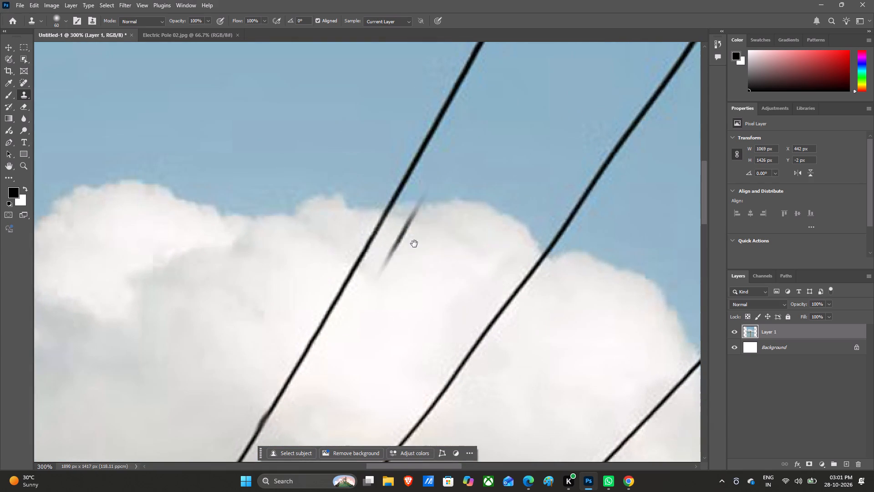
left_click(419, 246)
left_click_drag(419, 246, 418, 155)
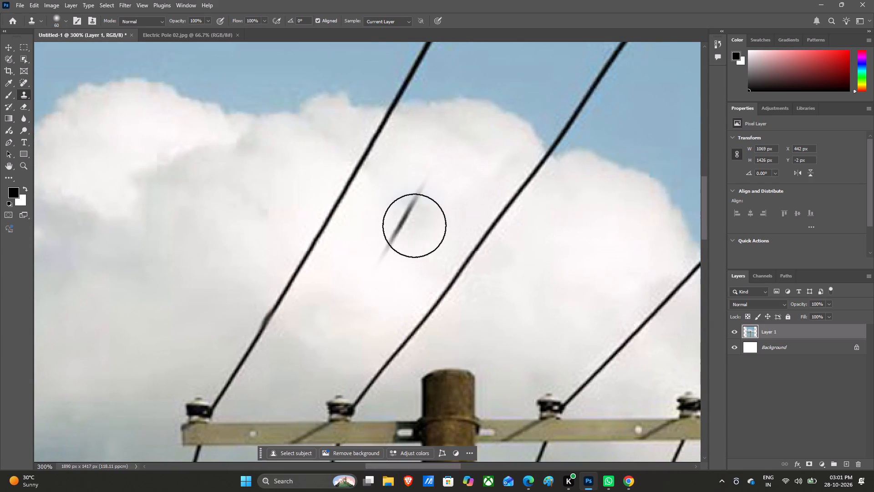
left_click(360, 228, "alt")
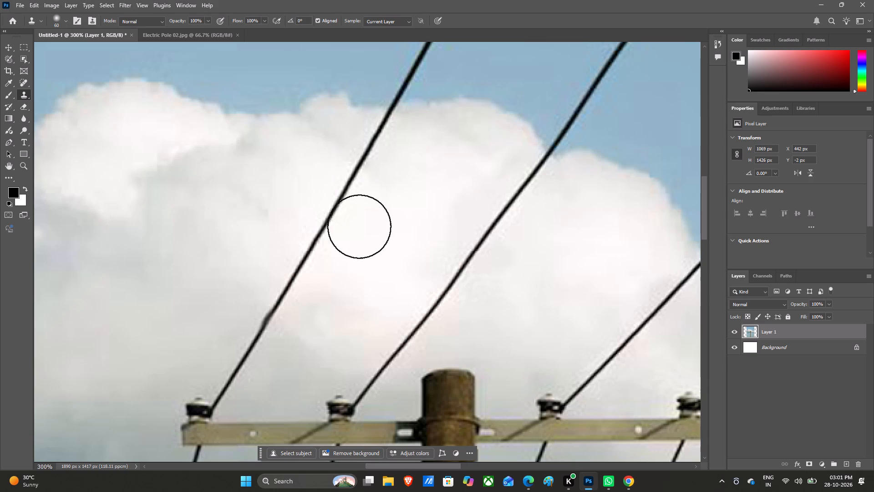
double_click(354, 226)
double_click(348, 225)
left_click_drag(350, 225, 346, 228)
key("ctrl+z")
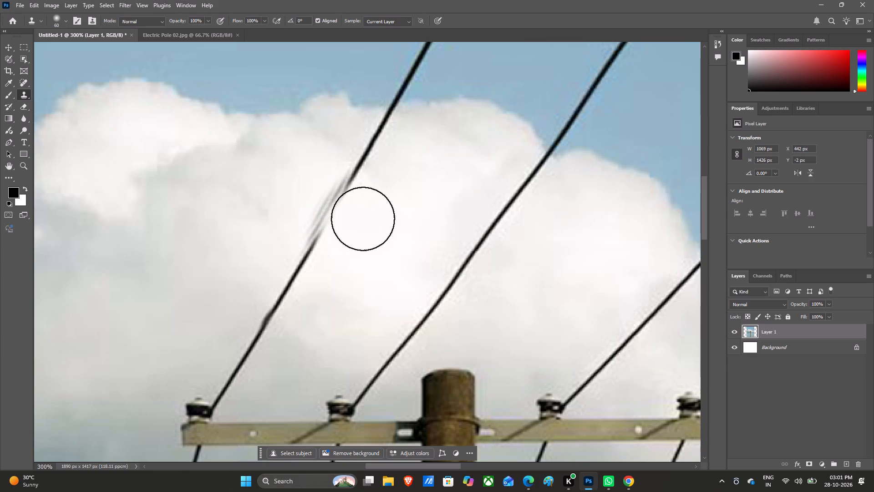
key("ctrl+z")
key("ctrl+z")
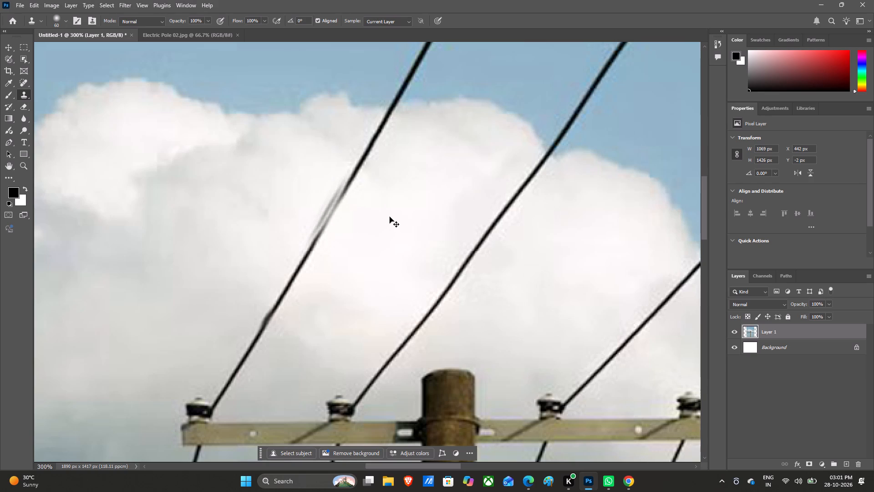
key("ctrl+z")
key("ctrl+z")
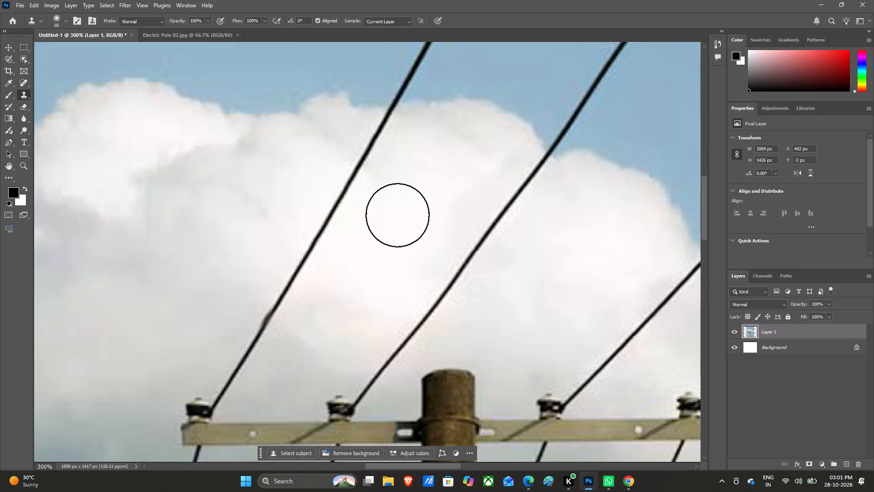
Reduce the Clone Stamp brush to 15 px.
type("[[")
key("bracketleft")
key("bracketleft")
key("bracketleft")
key("bracketleft")
key("bracketleft")
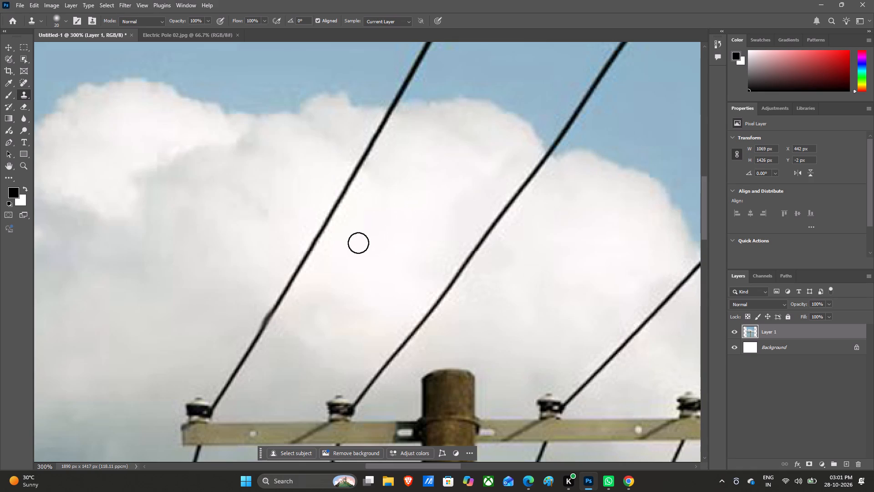
key("bracketleft")
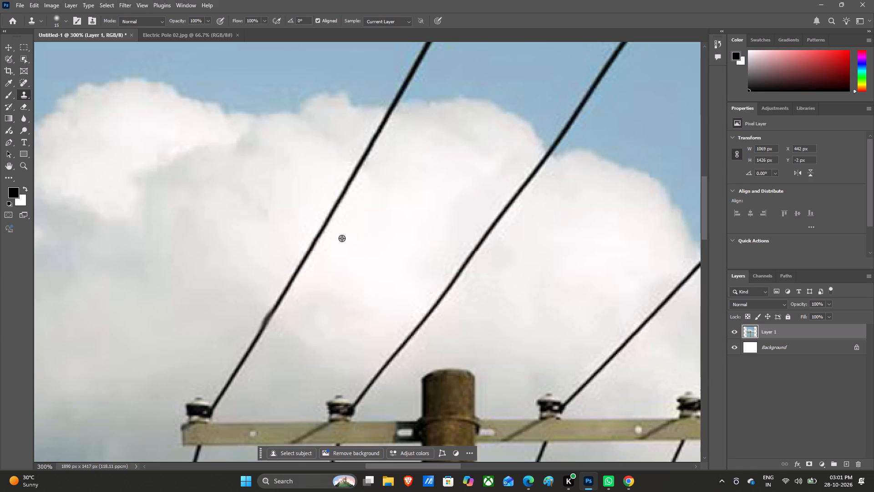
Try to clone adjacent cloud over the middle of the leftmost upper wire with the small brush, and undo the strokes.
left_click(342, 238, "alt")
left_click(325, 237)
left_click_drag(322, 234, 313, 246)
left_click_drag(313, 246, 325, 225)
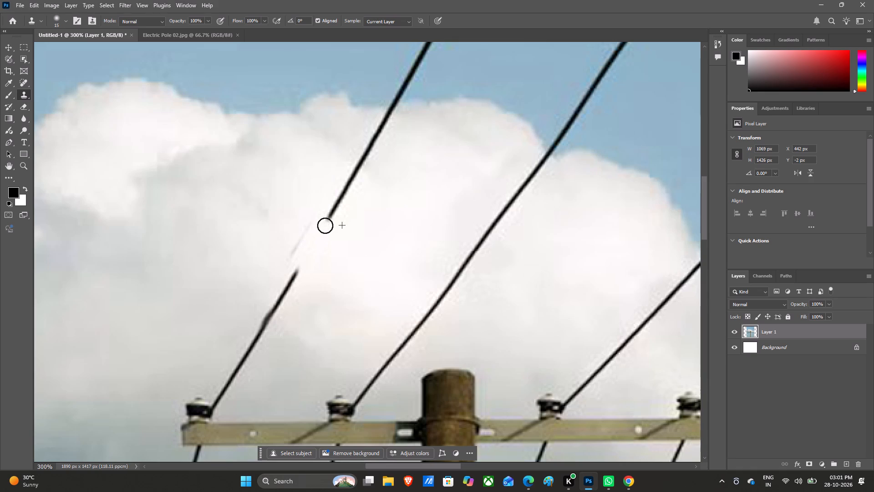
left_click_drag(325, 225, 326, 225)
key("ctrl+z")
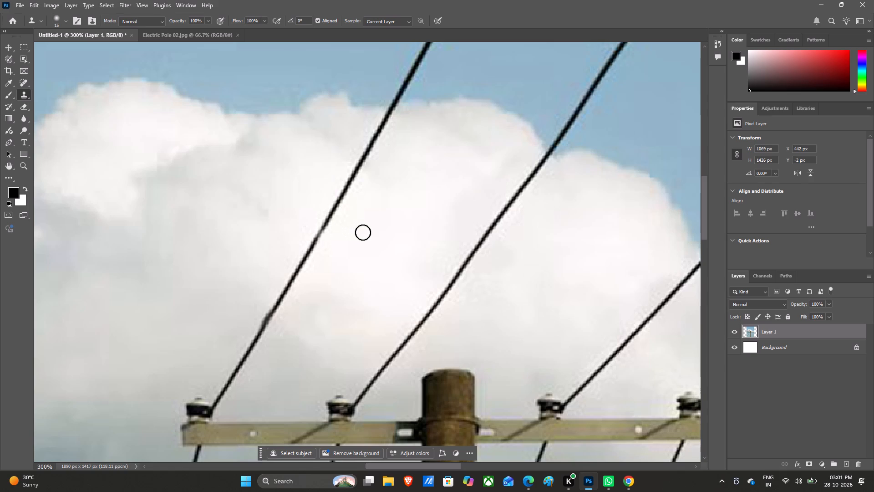
Sample clean cloud beside the leftmost upper wire and clone out the middle stretch of the wire inside the cloud.
left_click(359, 228, "alt")
left_click(325, 235)
left_click_drag(318, 234, 328, 239)
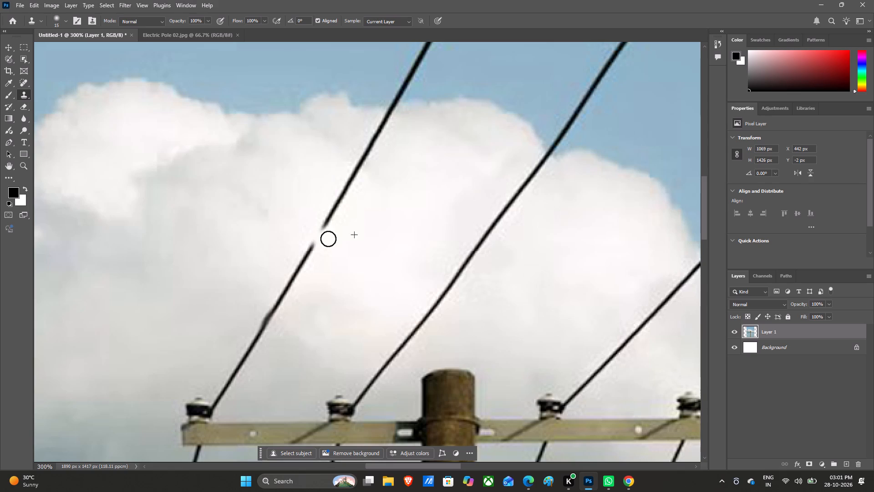
left_click_drag(328, 239, 337, 203)
left_click(338, 200)
left_click_drag(344, 196, 344, 189)
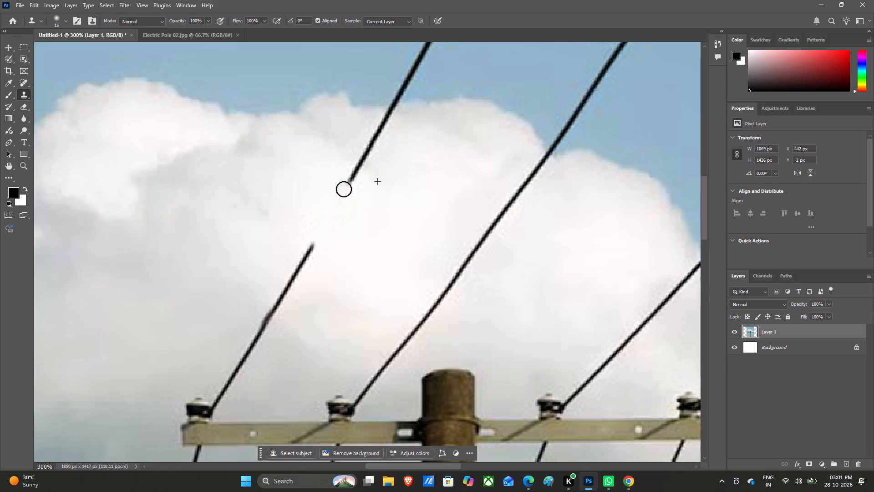
left_click_drag(344, 189, 364, 171)
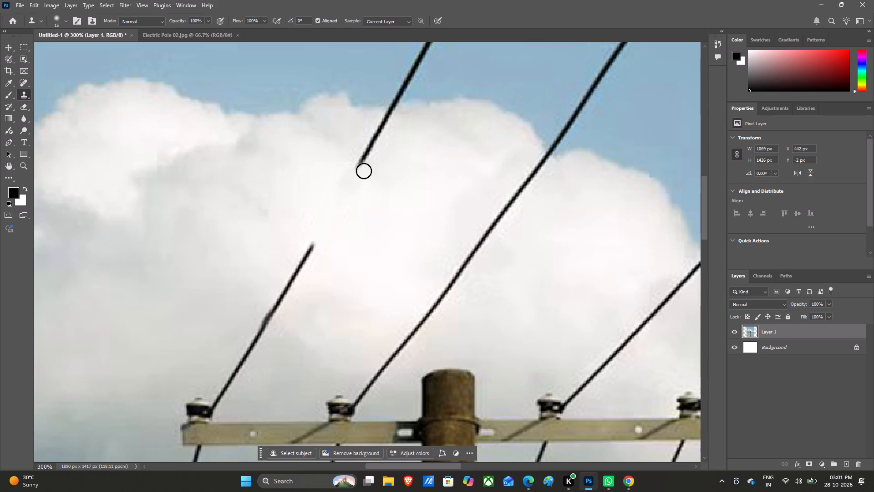
scroll(364, 169, "up", 1)
scroll(359, 158, "down", 1)
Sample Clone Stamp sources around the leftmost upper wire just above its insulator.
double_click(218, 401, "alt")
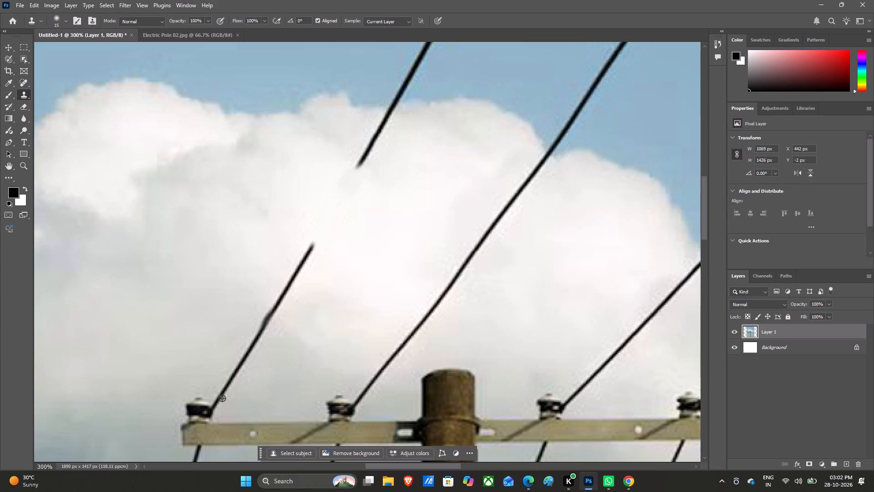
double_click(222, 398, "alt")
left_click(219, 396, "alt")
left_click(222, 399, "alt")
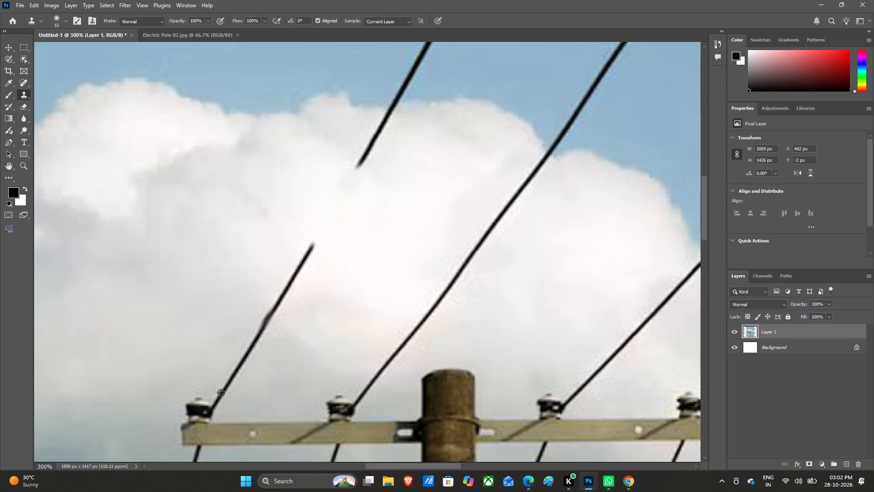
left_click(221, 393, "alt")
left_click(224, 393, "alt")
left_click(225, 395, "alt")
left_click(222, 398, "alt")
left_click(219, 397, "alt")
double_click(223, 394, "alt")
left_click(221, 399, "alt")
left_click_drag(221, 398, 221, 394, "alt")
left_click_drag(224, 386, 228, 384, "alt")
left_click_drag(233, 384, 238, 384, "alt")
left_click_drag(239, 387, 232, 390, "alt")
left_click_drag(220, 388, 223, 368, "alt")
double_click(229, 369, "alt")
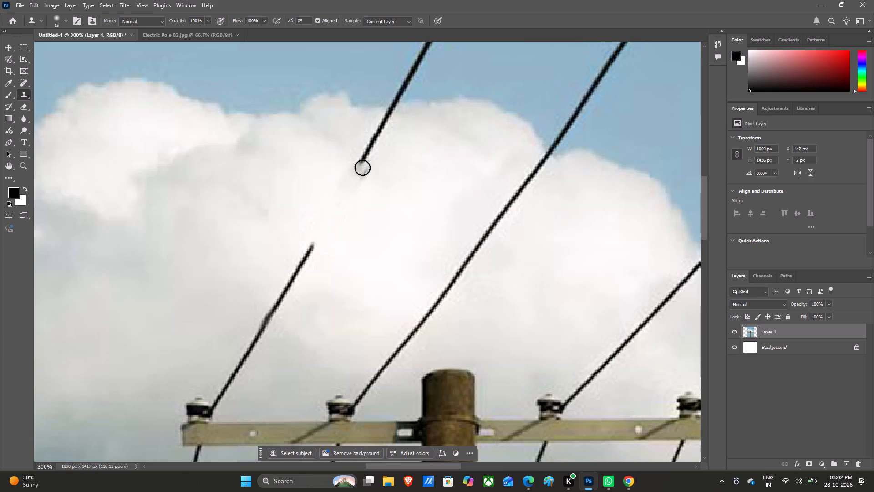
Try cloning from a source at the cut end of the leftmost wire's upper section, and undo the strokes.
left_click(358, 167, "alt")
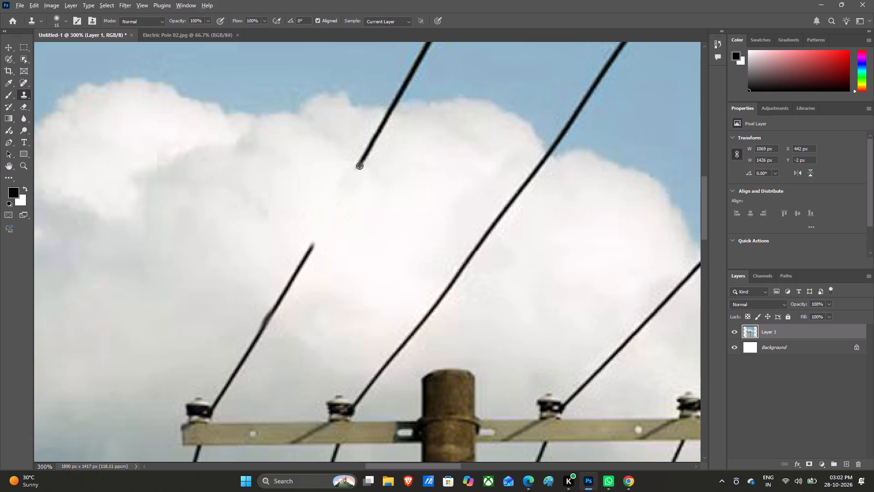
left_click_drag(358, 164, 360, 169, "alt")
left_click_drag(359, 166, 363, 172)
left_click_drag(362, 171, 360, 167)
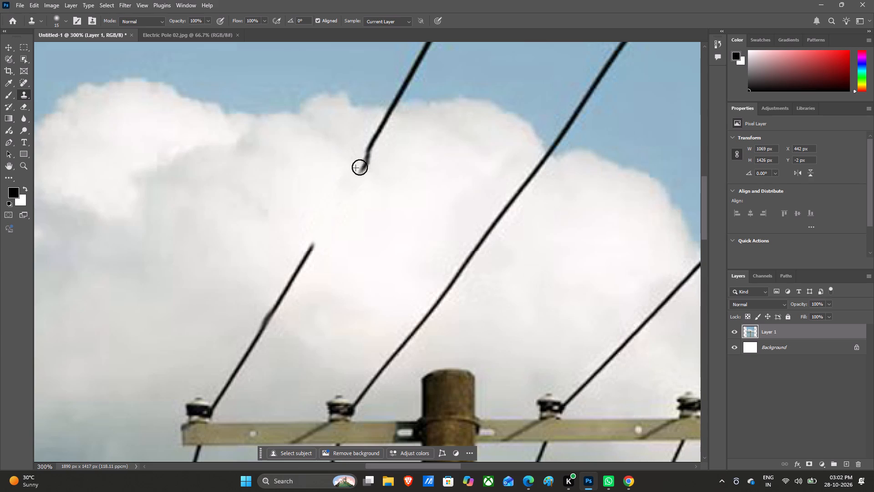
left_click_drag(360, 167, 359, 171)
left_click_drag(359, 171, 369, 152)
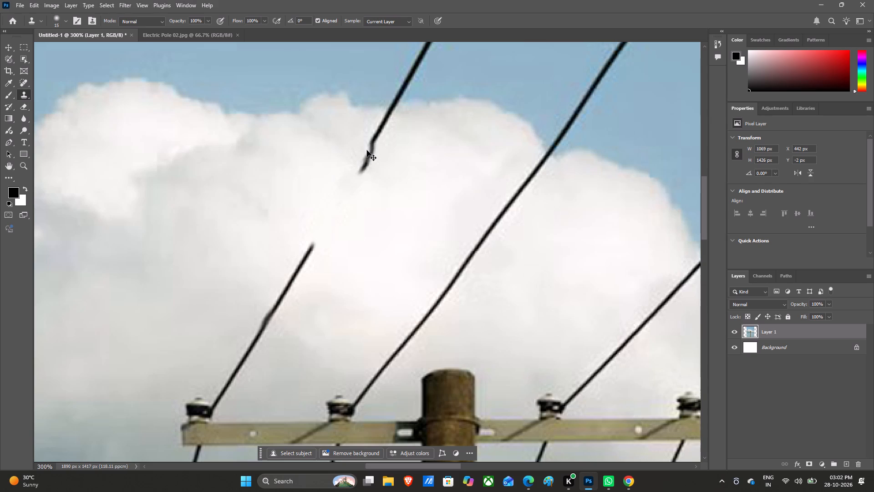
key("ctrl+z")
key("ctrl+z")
Clone cloud over the lower tip of the leftmost wire's upper section, just above the cleared gap.
left_click(356, 168, "alt")
left_click_drag(357, 167, 363, 163, "alt")
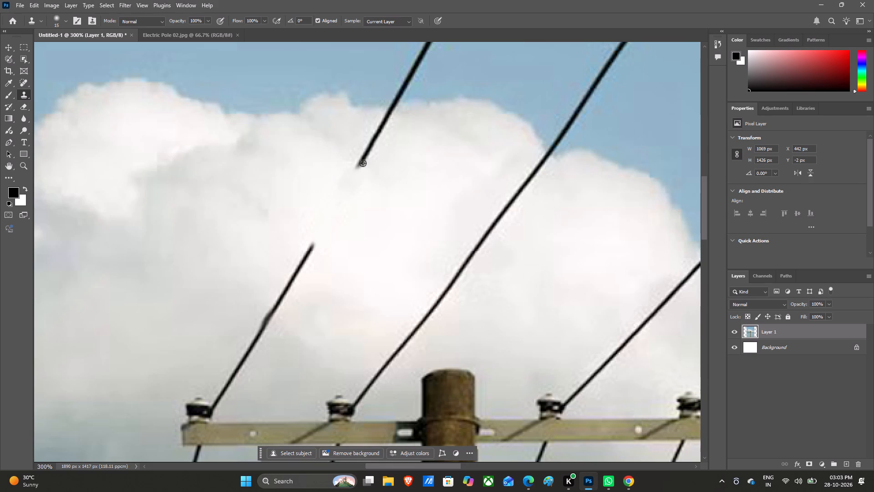
left_click_drag(363, 163, 361, 163, "alt")
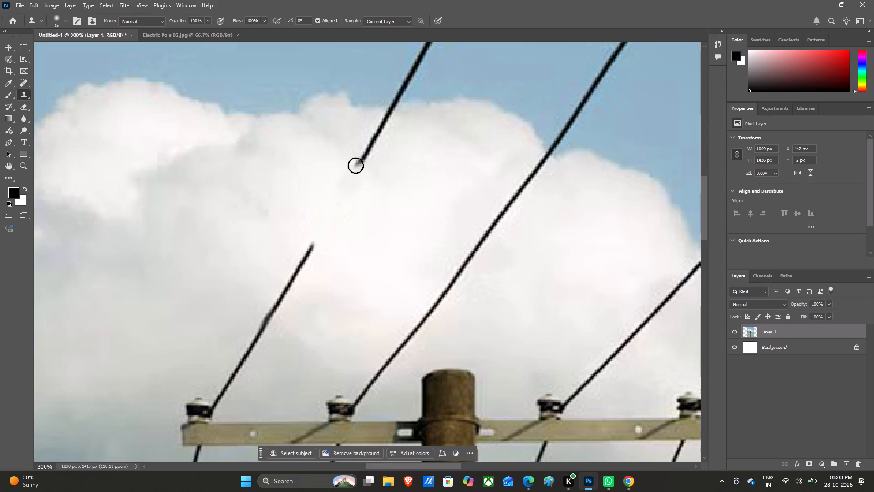
left_click(361, 159)
left_click(357, 164)
left_click_drag(364, 158, 374, 145)
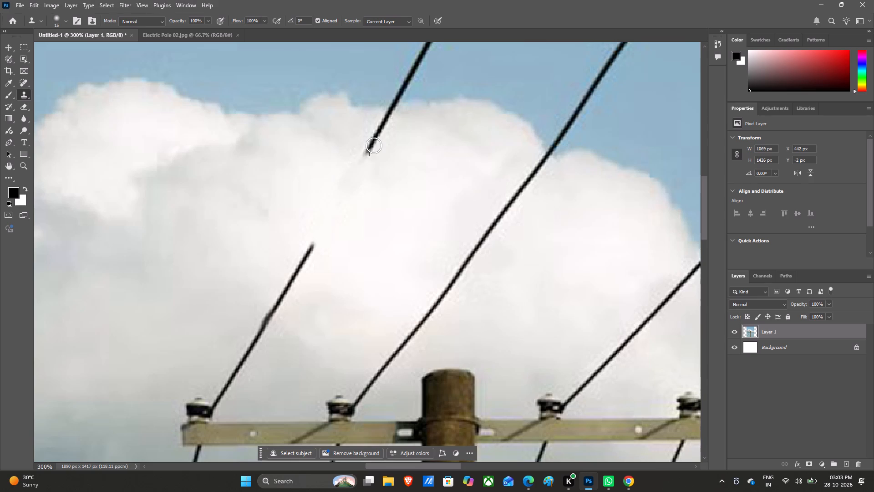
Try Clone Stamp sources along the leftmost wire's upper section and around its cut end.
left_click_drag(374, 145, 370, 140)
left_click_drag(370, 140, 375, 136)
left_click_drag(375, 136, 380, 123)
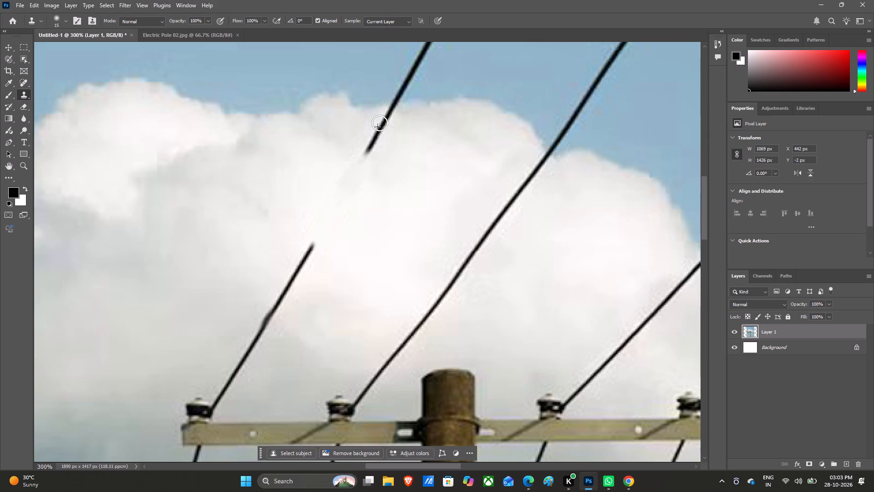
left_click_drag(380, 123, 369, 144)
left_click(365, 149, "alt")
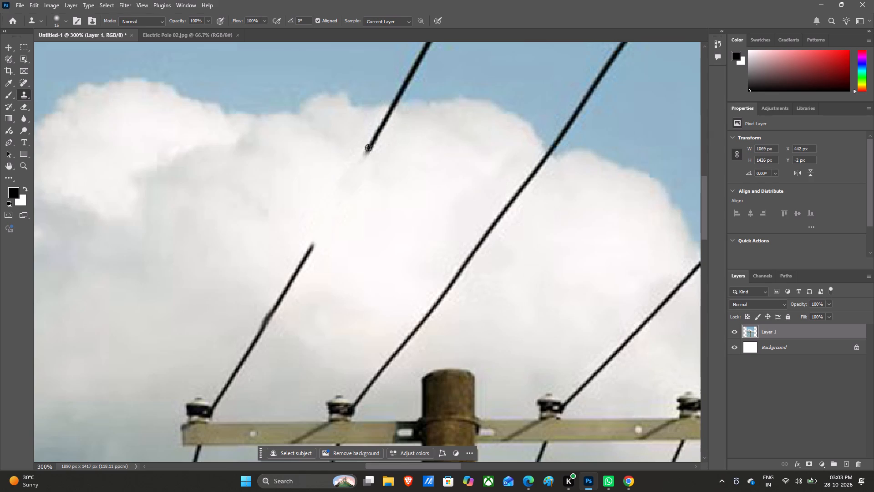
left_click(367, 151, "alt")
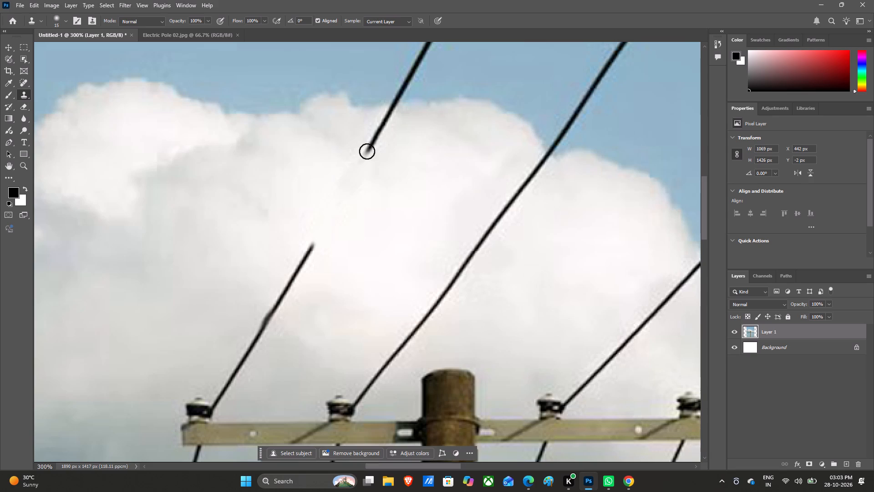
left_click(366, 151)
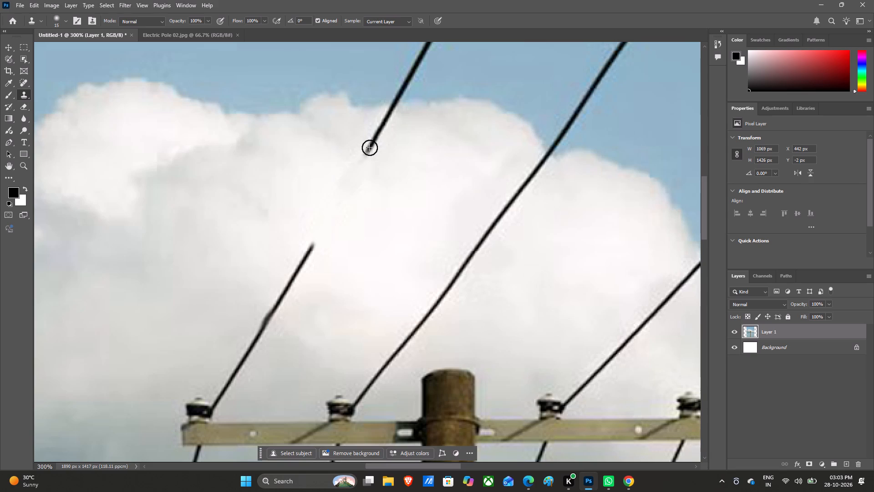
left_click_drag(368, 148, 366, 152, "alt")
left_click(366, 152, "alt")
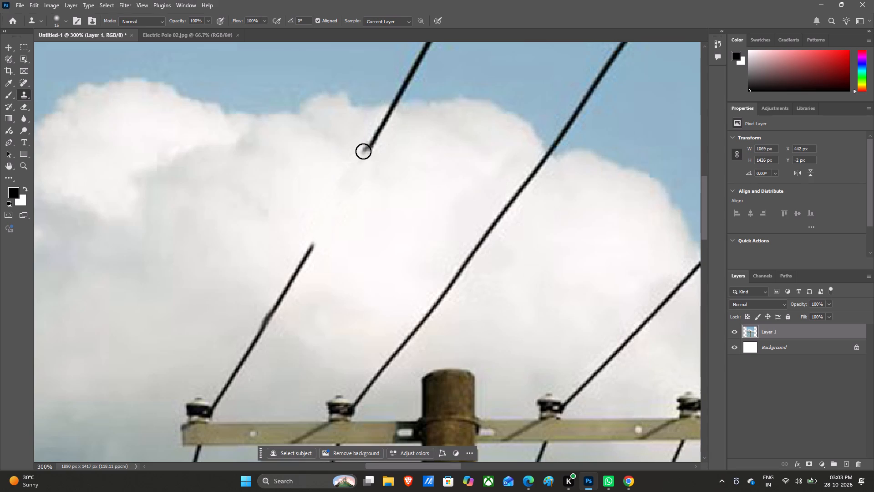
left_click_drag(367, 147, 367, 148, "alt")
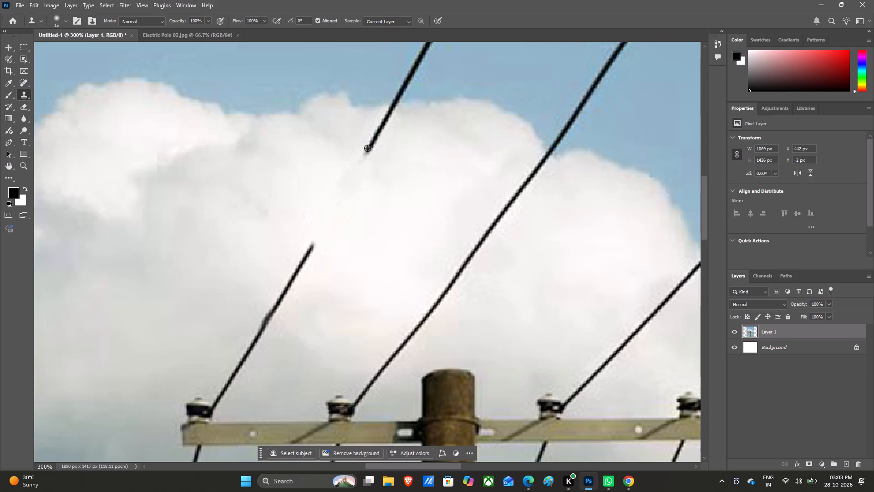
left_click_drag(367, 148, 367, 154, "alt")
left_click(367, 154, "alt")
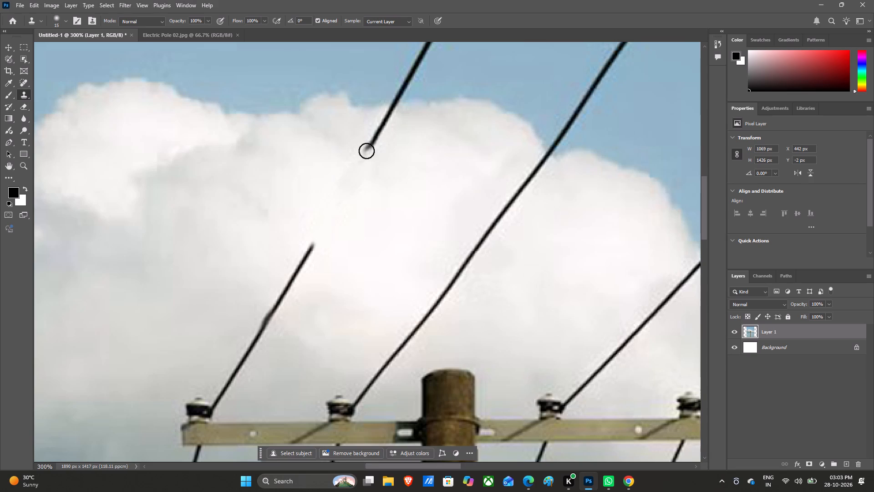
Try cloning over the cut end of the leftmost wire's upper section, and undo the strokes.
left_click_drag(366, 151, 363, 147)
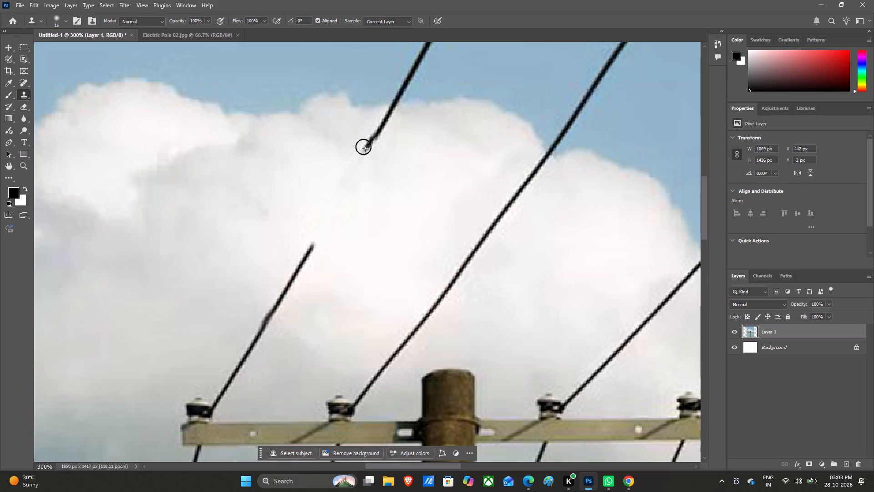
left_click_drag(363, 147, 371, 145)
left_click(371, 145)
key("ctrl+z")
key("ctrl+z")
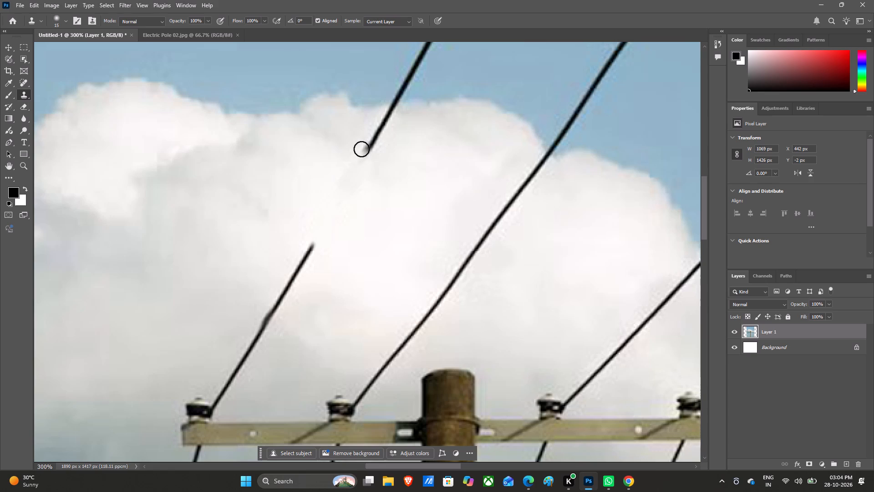
Sample clean cloud just below the cut end of the leftmost wire's upper section and clone out its lowest stretch.
left_click(363, 156, "alt")
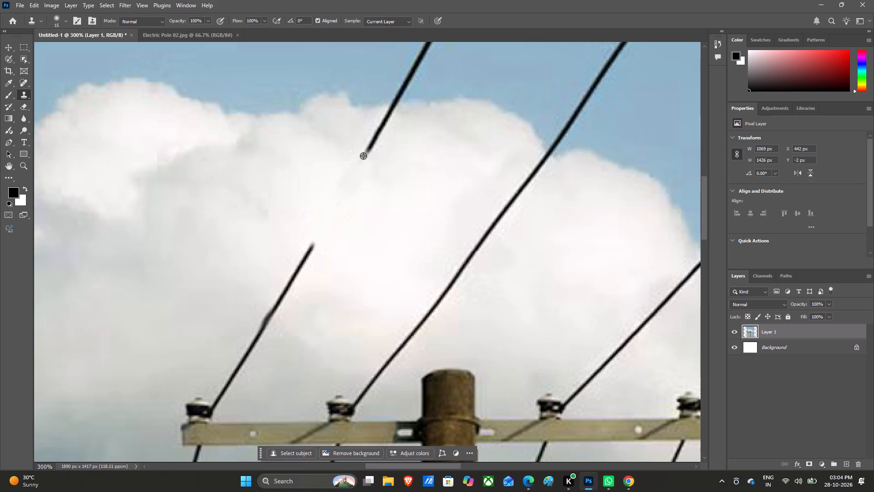
left_click(364, 158, "alt")
double_click(364, 158, "alt")
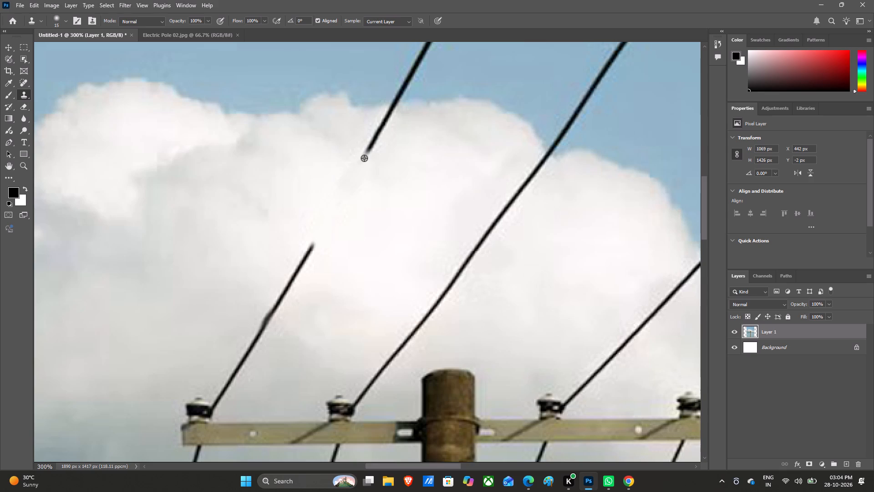
left_click_drag(366, 157, 370, 151, "alt")
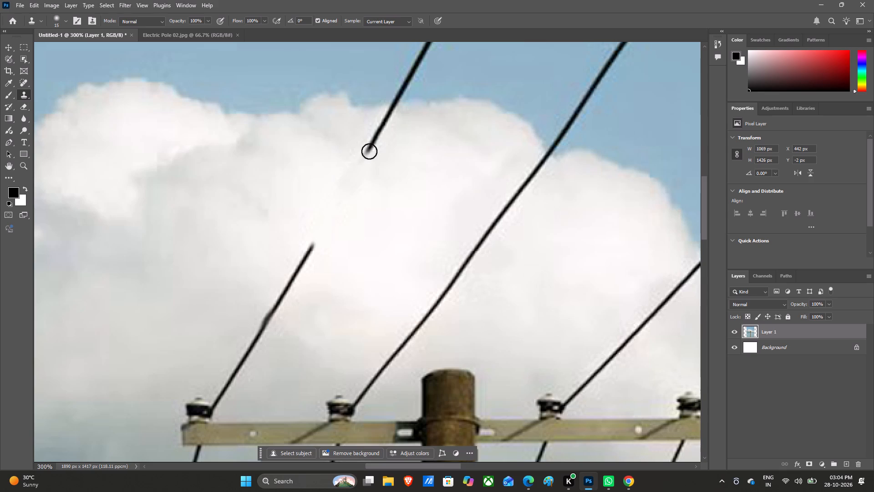
left_click(369, 151)
left_click(369, 150)
left_click_drag(371, 147, 400, 88)
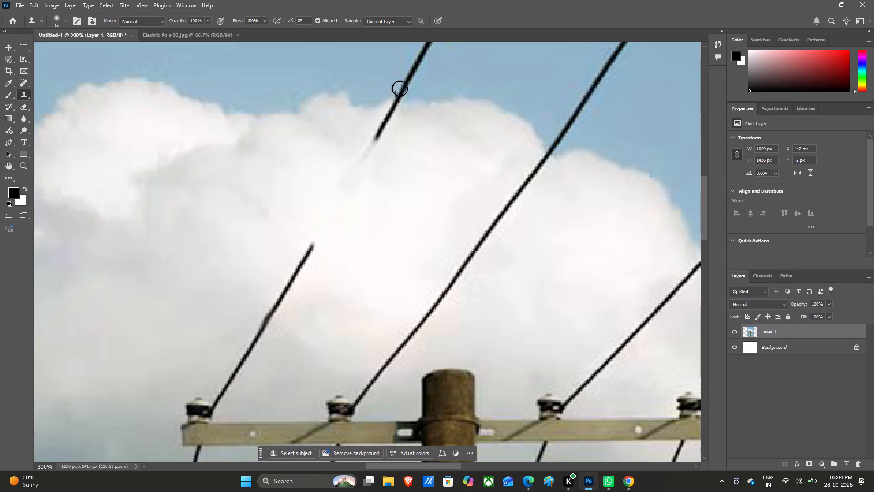
Continue cloning cloud up the leftmost wire from its cut end toward the cloud's upper edge.
left_click_drag(400, 88, 377, 131)
left_click_drag(377, 131, 378, 135)
left_click_drag(381, 133, 374, 144)
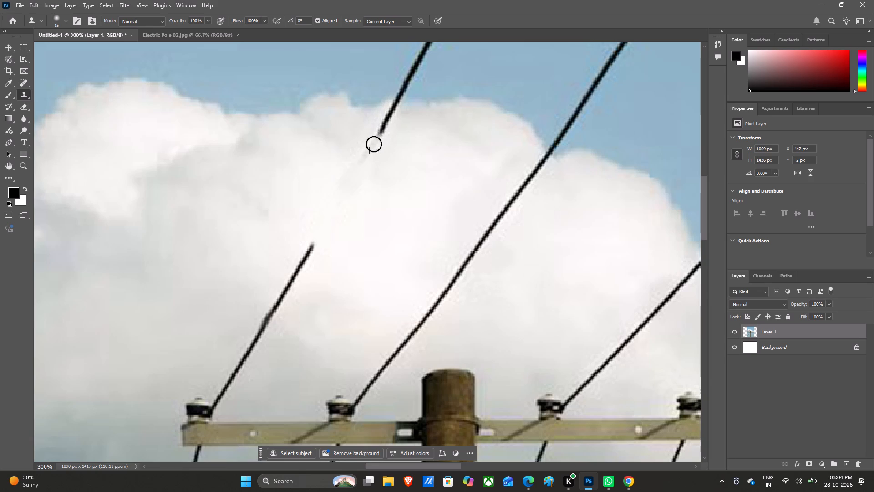
left_click_drag(374, 144, 375, 137)
left_click_drag(375, 137, 382, 126)
left_click(382, 126)
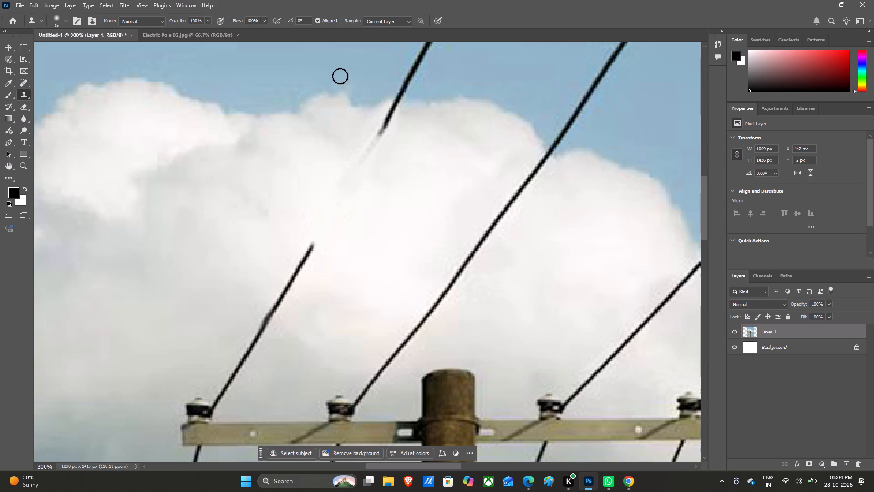
Dab sampled cloud over the upper section's cut end and the faint trace below it on the leftmost wire.
double_click(383, 127, "alt")
left_click(383, 130, "alt")
left_click_drag(386, 127, 379, 135, "alt")
triple_click(379, 135, "alt")
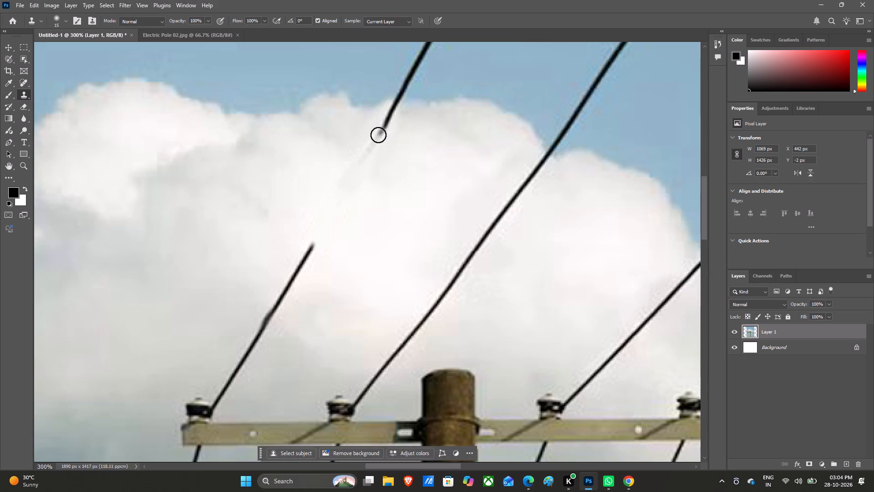
left_click_drag(378, 135, 386, 128)
left_click_drag(386, 128, 386, 126)
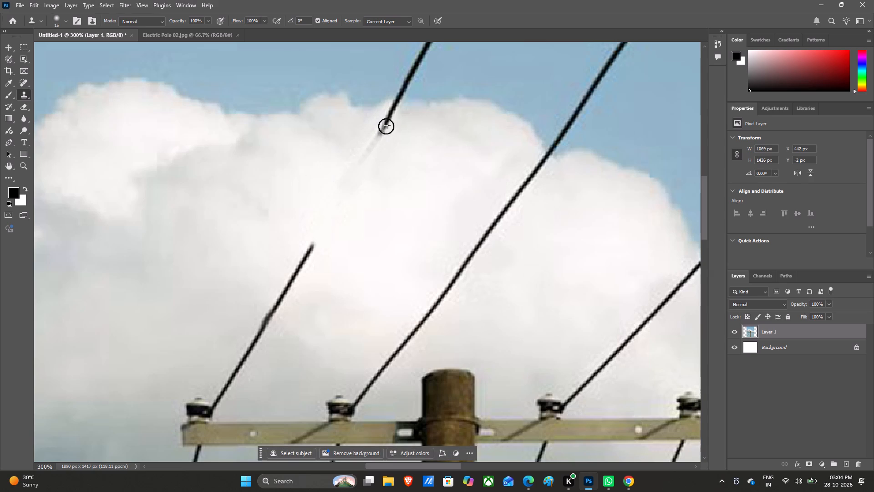
left_click_drag(386, 126, 389, 137)
left_click_drag(389, 137, 377, 131)
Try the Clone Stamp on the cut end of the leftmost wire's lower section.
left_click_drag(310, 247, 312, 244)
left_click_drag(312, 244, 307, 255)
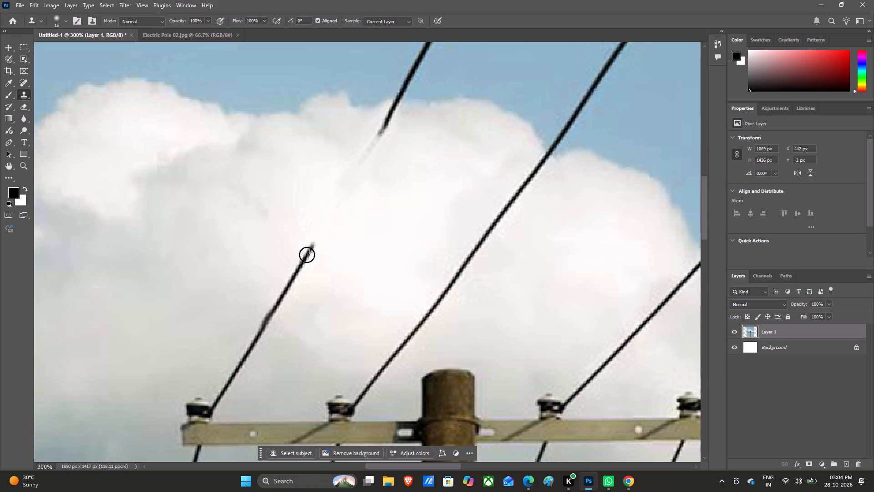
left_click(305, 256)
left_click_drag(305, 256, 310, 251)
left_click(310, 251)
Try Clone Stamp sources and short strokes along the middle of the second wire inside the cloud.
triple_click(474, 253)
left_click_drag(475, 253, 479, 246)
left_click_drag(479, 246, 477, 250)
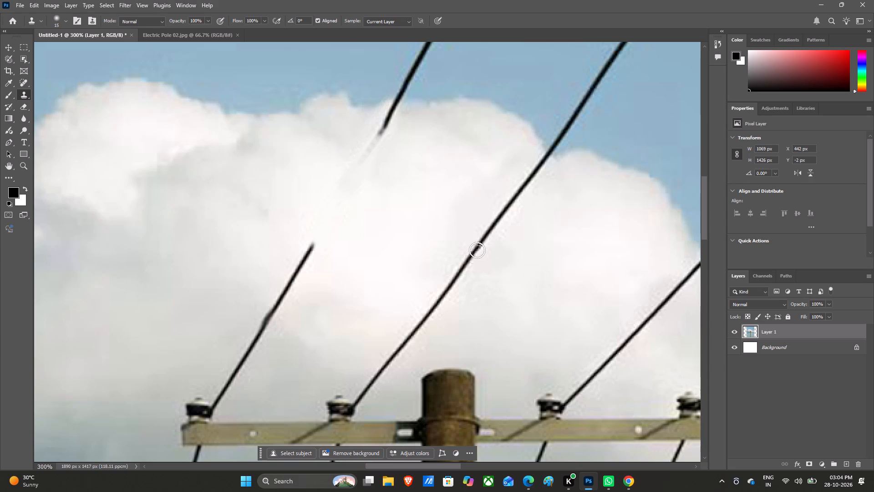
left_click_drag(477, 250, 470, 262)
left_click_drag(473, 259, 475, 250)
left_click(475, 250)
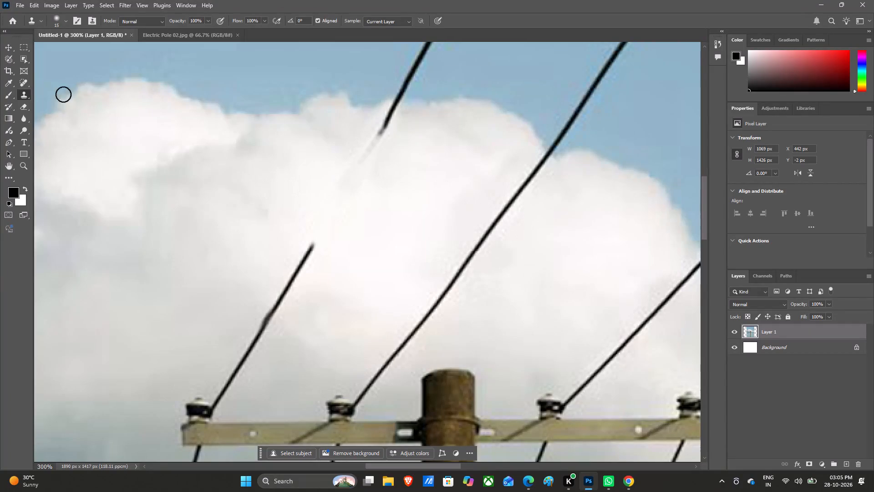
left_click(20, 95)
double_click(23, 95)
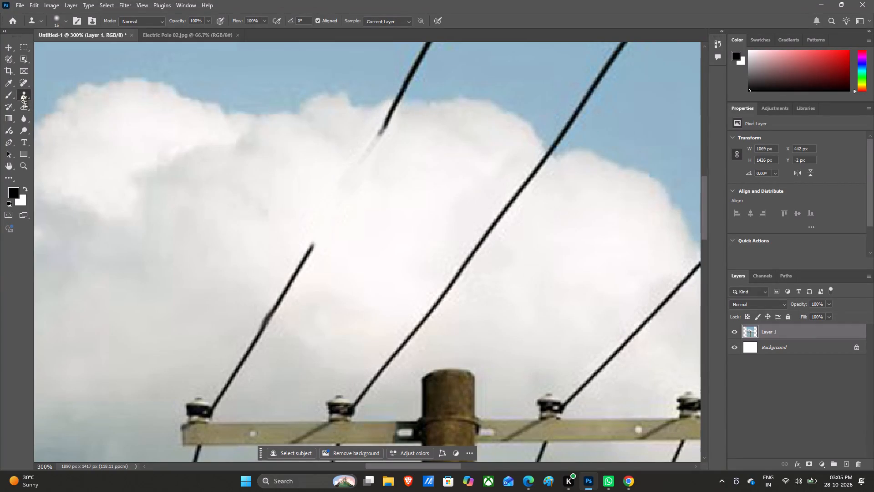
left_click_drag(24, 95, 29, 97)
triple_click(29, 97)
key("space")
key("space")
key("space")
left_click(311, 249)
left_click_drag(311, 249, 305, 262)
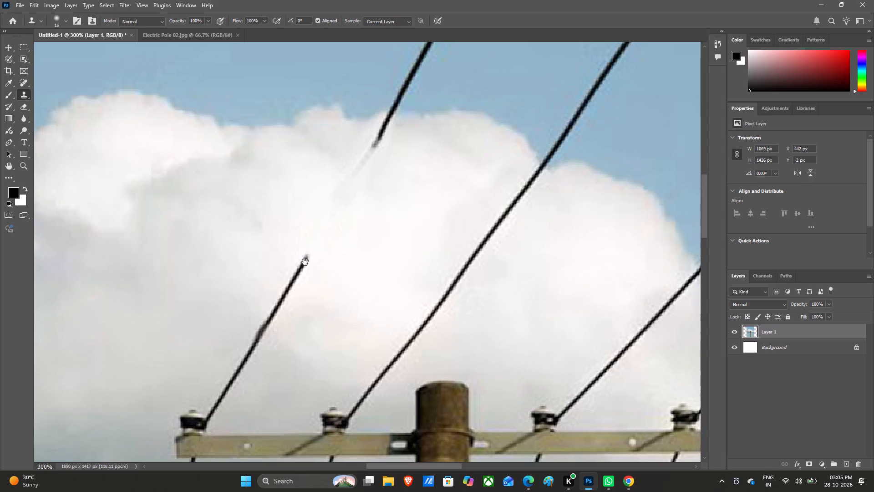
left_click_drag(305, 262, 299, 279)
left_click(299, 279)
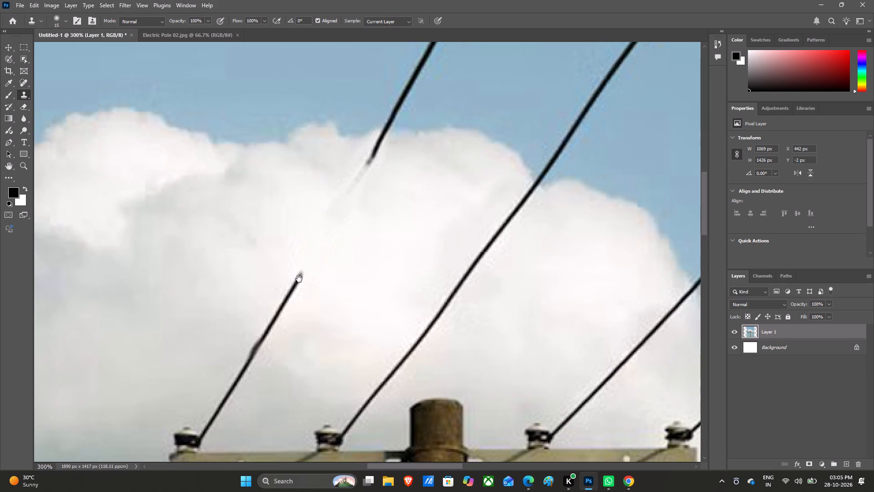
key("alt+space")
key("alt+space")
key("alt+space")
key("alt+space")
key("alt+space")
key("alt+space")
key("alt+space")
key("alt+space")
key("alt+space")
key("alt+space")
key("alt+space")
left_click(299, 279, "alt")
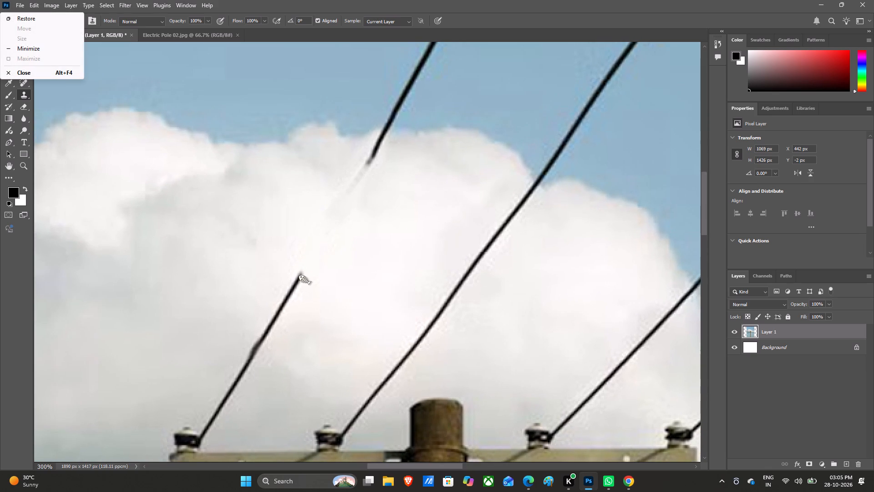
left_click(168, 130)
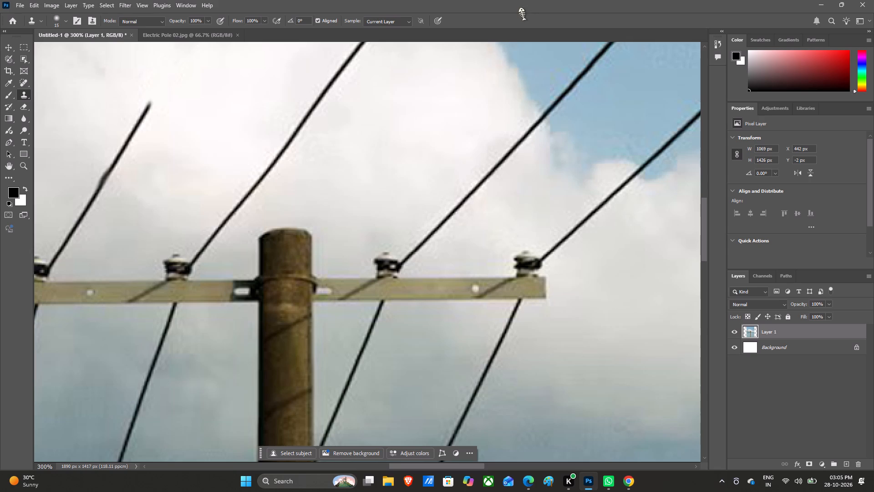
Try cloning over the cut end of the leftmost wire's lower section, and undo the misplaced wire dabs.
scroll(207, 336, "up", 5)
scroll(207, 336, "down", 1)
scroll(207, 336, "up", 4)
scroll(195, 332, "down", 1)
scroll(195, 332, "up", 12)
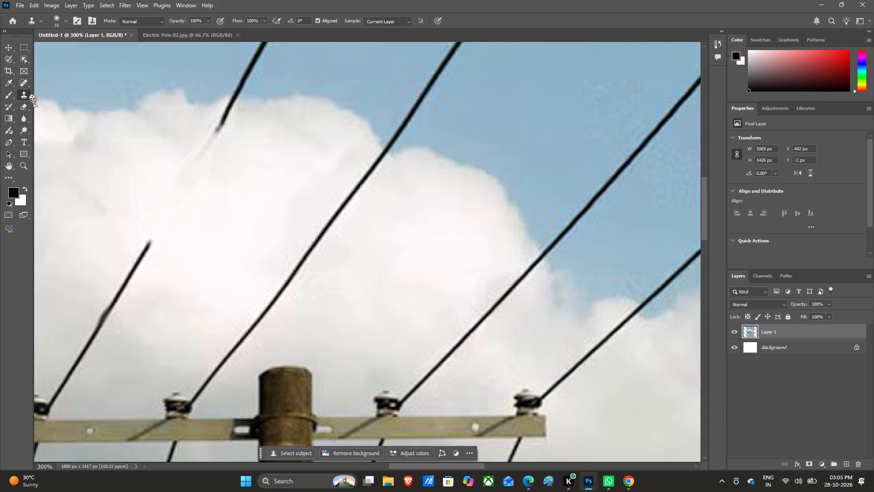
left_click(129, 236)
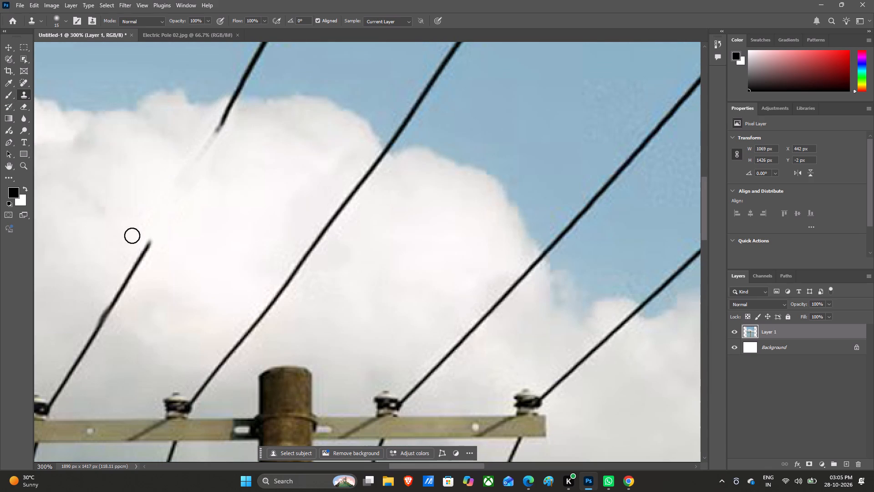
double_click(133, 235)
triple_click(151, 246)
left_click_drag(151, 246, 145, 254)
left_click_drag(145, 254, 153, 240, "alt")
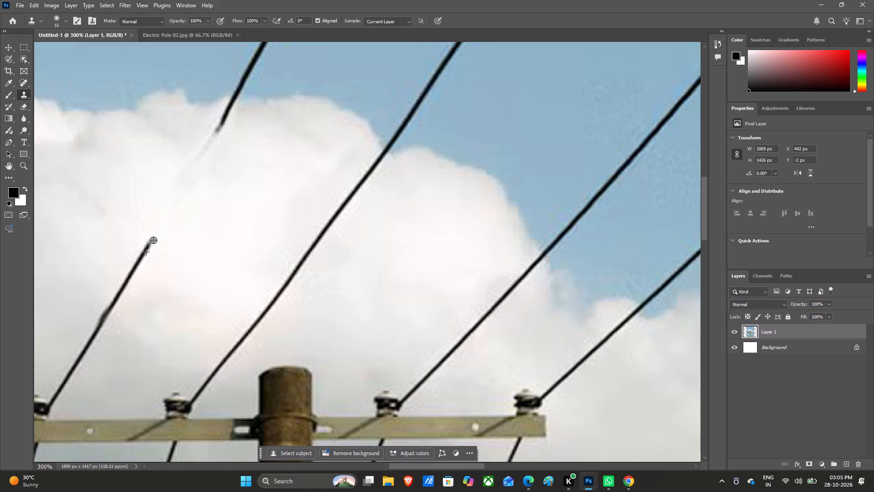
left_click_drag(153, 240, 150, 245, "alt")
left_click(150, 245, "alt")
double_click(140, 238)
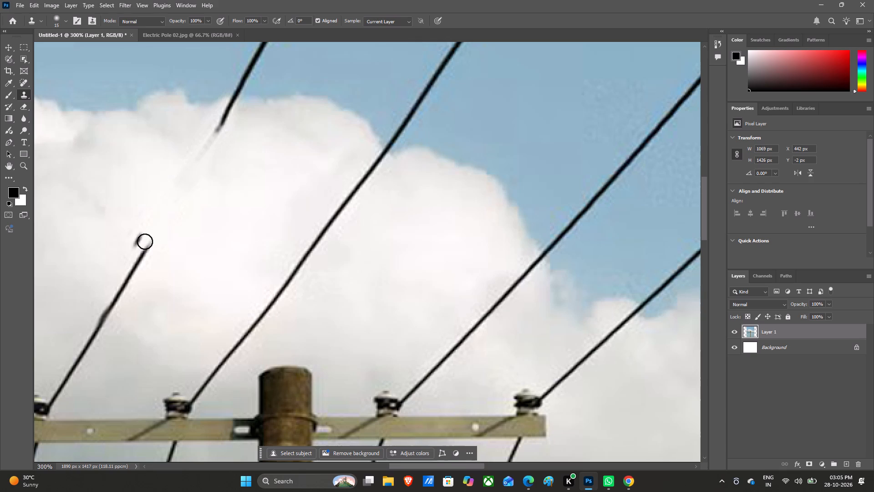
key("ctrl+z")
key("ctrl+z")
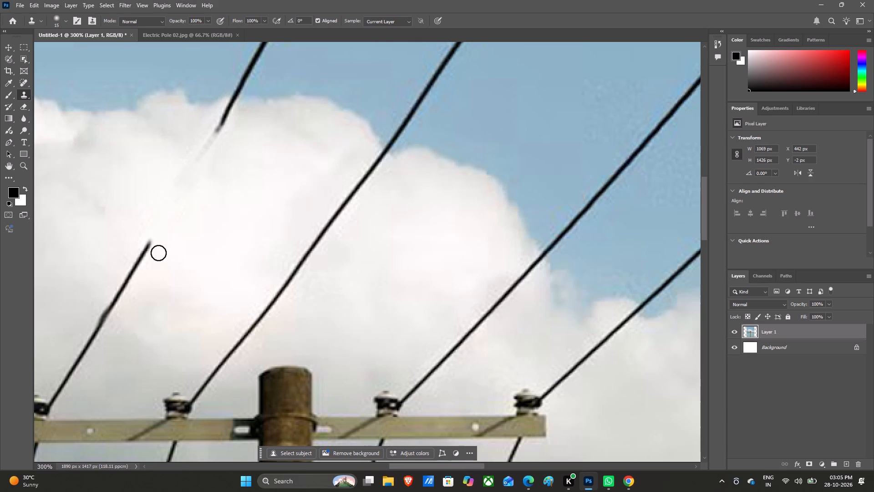
Sample cloud beside the leftmost wire's lower cut end and clone it down the wire to the smudged kink above the crossarm.
left_click(158, 253)
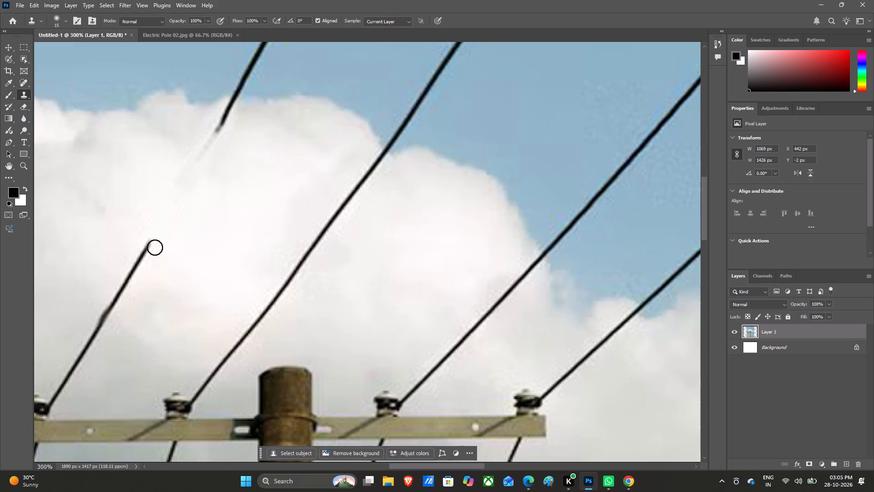
triple_click(157, 251)
left_click(157, 251)
left_click_drag(151, 245, 146, 247)
left_click_drag(145, 247, 141, 254)
double_click(141, 254)
left_click_drag(141, 254, 141, 256)
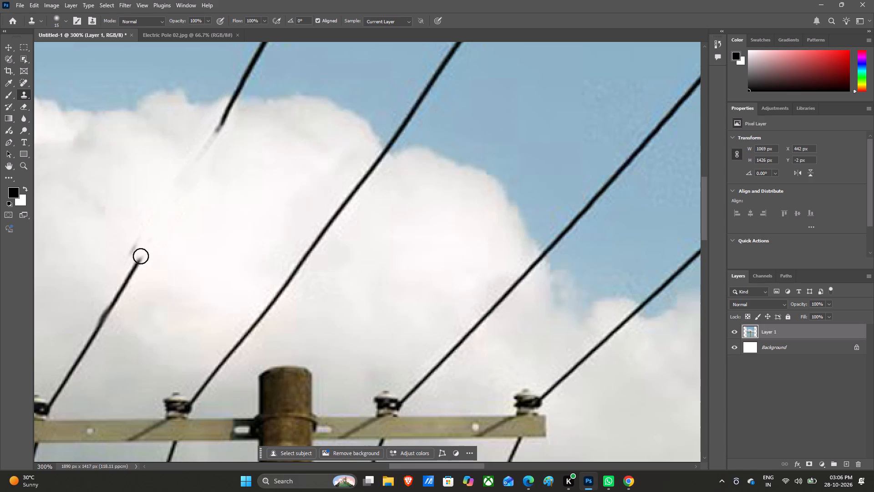
left_click_drag(141, 256, 109, 309)
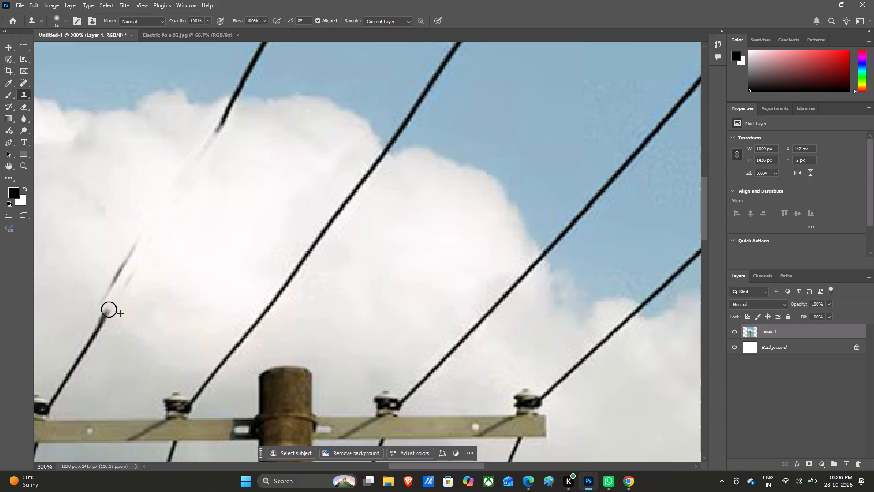
Clone cloud over the duplicated wire traces on both sides of the newly erased stretch of the leftmost wire.
left_click_drag(109, 309, 125, 291)
left_click_drag(125, 290, 132, 279)
left_click_drag(133, 278, 135, 273)
left_click(136, 272)
left_click_drag(137, 270, 127, 280)
left_click_drag(127, 280, 110, 287)
left_click_drag(112, 285, 126, 268)
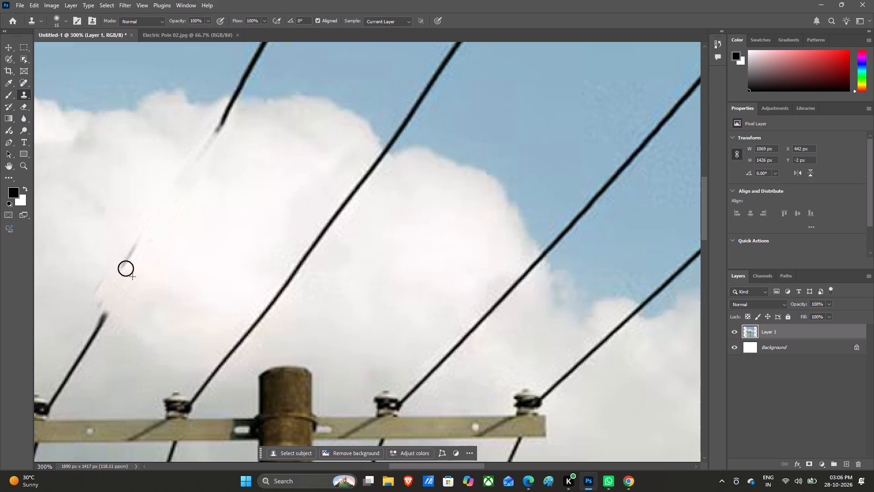
left_click_drag(126, 268, 130, 262)
left_click_drag(130, 262, 122, 270)
left_click_drag(123, 269, 132, 248)
left_click_drag(132, 248, 125, 251)
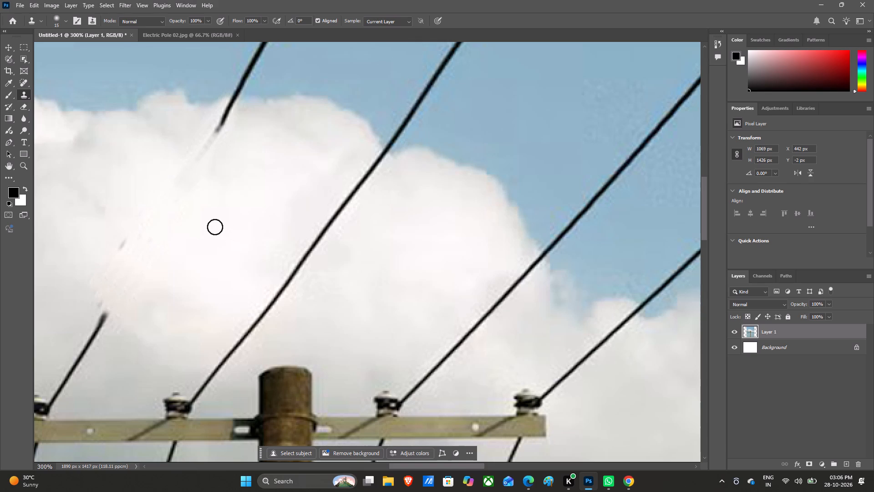
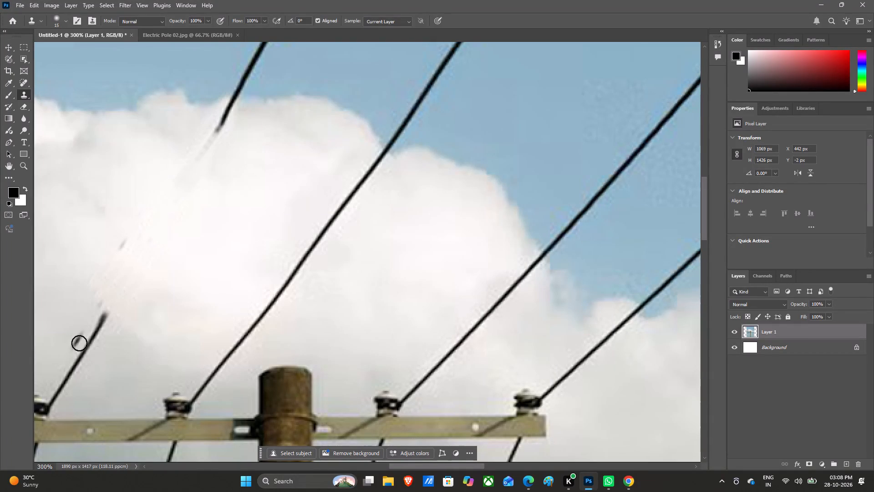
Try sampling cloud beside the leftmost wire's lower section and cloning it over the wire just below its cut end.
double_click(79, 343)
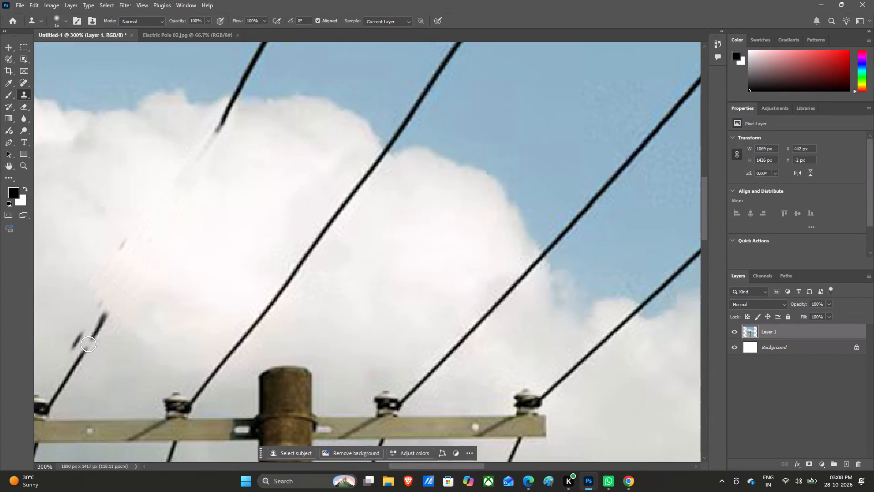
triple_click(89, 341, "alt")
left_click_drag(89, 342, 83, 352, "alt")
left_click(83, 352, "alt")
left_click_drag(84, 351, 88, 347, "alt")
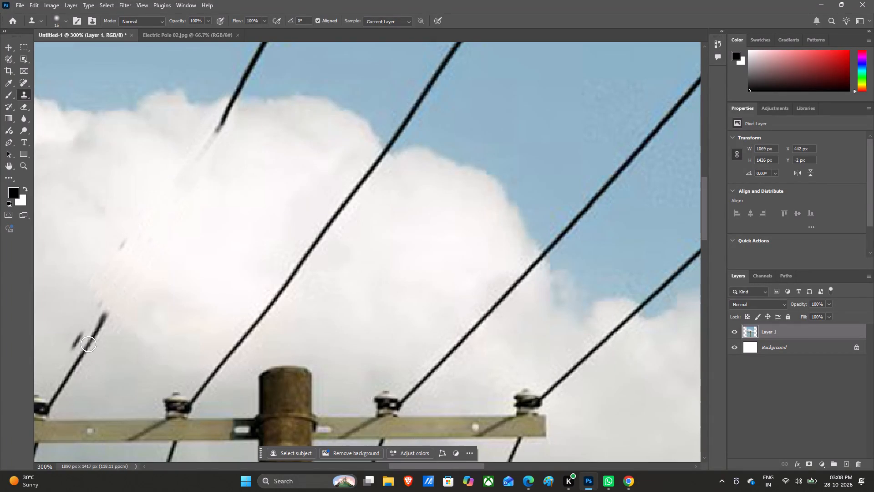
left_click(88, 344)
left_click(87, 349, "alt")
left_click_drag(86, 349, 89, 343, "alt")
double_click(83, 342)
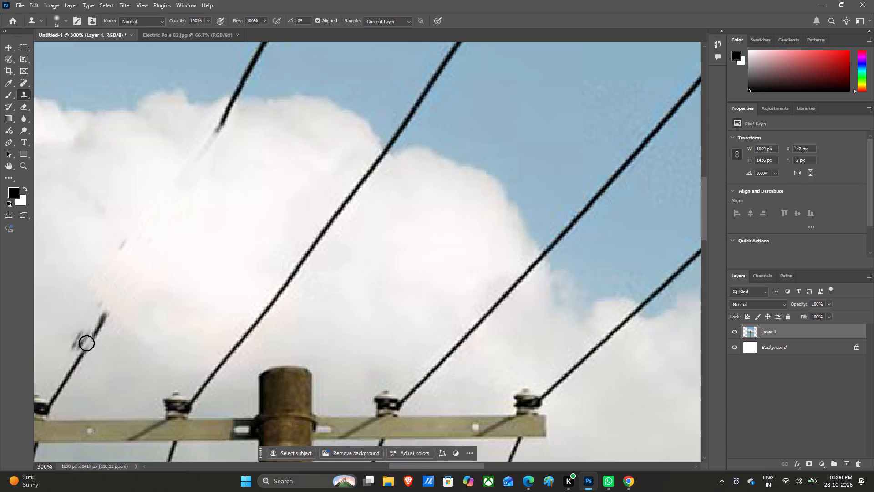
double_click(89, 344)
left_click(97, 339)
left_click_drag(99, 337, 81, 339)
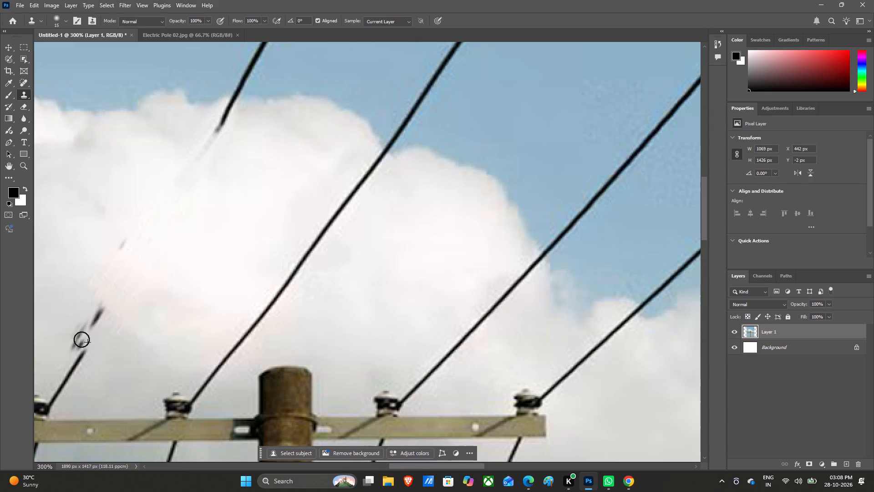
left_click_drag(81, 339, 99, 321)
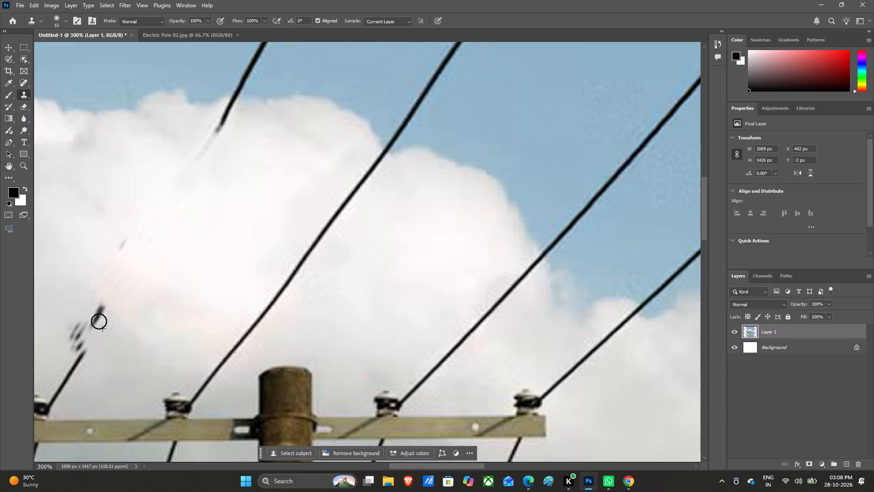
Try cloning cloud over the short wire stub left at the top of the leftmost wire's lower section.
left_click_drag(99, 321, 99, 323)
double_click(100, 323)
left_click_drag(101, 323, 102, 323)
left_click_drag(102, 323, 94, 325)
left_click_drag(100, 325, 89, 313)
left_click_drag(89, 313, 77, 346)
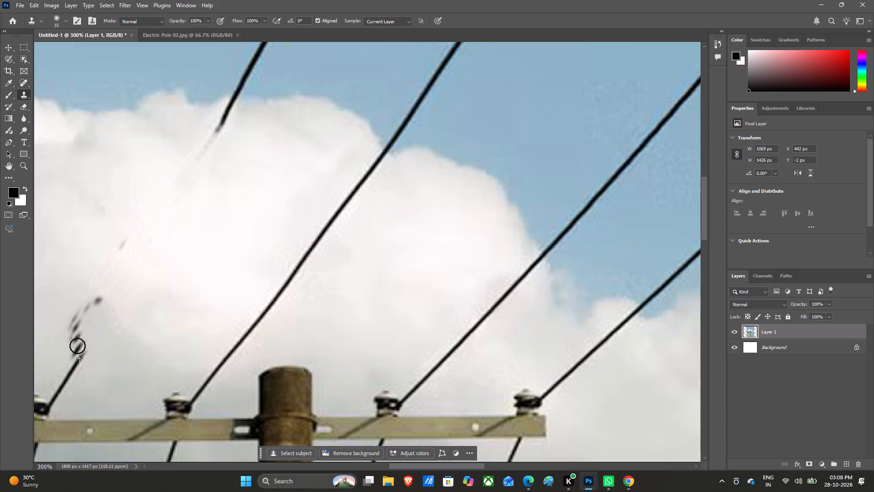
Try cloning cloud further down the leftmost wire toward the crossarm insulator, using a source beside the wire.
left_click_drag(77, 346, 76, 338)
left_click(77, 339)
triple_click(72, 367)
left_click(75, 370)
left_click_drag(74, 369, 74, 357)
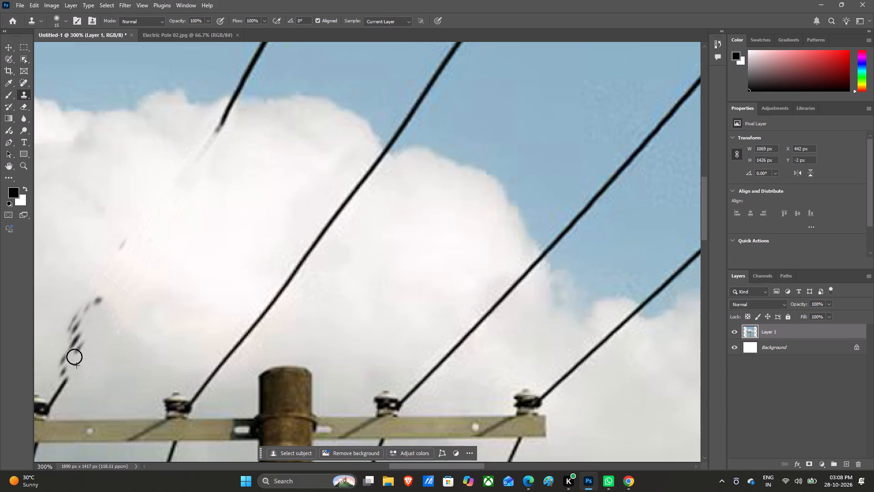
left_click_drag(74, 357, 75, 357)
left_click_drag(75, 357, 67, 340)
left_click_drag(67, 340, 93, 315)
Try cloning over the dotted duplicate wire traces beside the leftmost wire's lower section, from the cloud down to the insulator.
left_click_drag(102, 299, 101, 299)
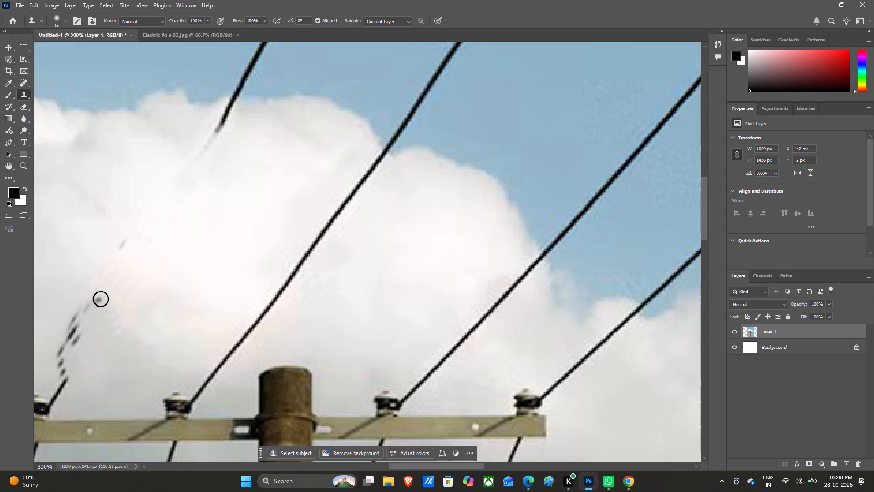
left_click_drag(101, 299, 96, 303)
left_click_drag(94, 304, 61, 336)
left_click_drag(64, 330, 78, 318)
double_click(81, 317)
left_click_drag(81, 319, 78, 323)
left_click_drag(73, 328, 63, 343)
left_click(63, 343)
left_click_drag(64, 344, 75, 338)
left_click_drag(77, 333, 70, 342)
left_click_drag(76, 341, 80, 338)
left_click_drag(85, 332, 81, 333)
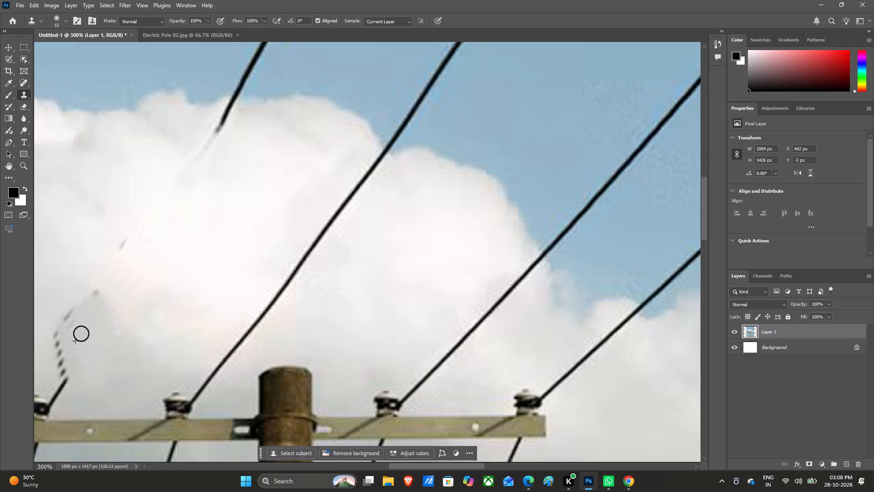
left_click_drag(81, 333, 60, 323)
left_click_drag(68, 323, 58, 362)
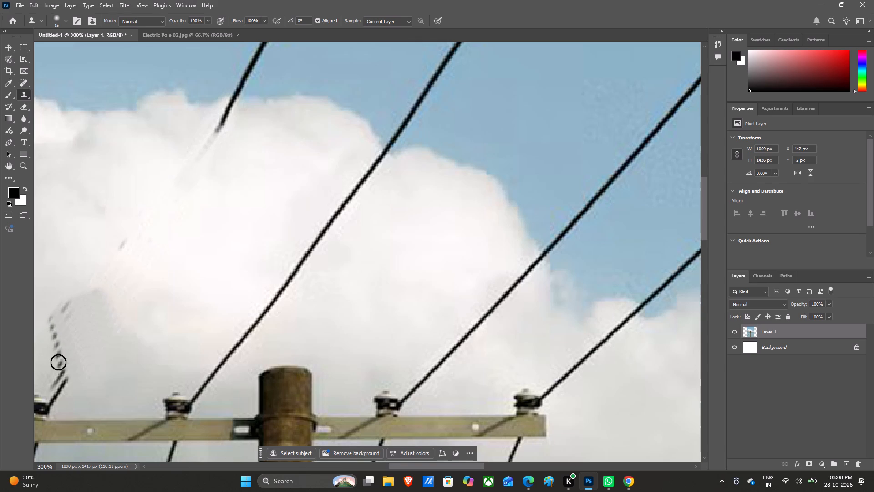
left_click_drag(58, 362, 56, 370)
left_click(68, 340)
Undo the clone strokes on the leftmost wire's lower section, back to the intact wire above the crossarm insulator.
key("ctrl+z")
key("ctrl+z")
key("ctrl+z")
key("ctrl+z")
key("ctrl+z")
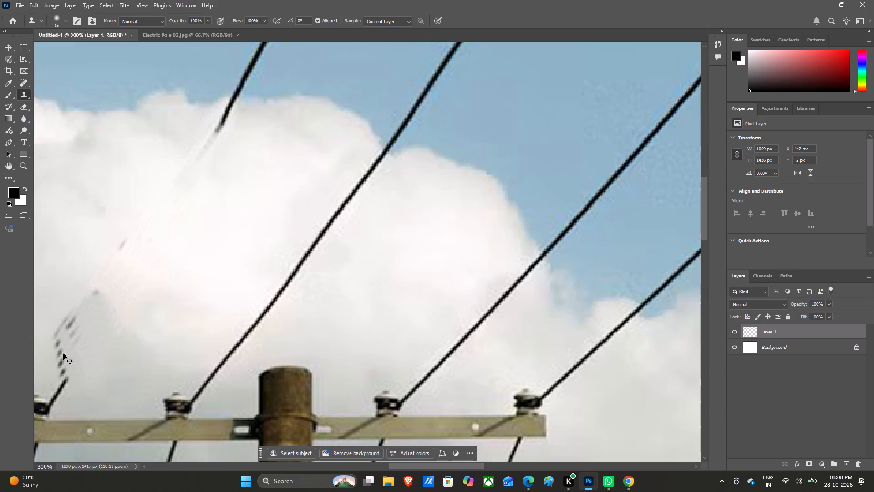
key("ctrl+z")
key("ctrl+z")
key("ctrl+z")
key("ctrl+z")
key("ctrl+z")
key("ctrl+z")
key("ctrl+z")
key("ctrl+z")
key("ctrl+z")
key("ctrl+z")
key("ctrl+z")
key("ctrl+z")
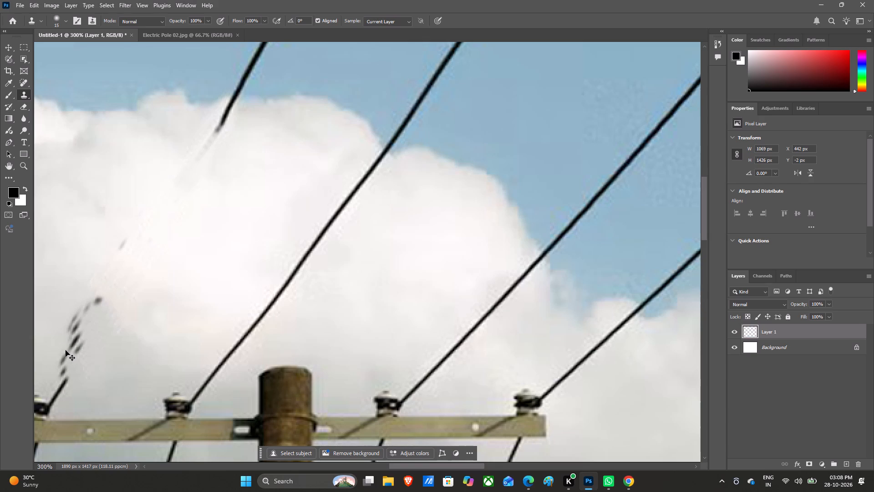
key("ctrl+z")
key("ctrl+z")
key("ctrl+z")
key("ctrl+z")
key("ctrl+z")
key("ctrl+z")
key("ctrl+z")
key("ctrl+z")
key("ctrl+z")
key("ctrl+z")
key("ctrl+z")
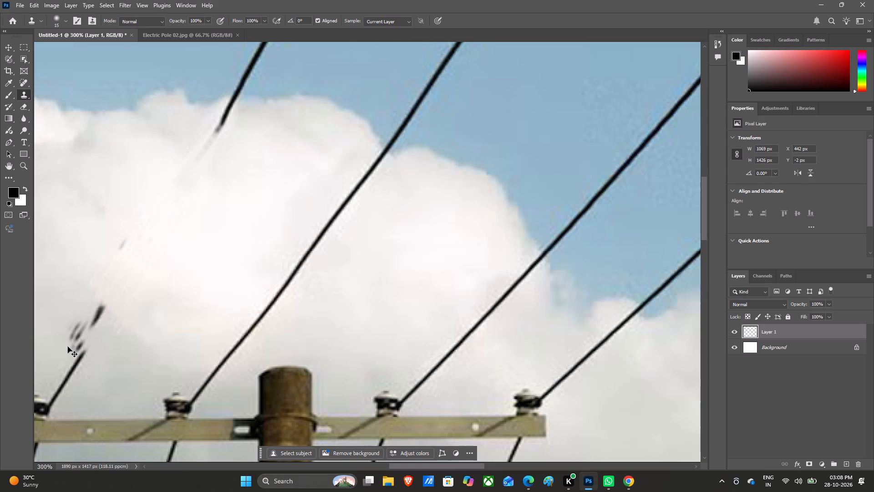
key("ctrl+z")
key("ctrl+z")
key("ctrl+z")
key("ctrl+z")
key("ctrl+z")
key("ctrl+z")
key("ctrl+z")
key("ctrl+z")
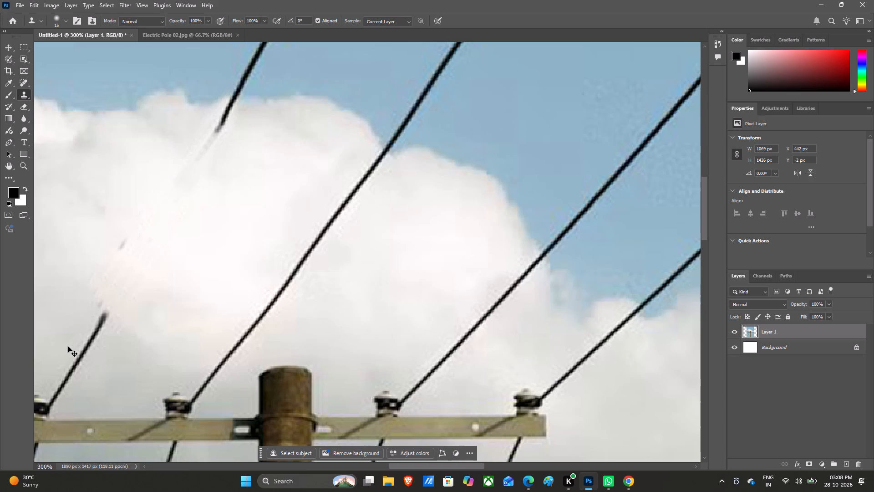
Sample cloud beside the leftmost wire's upper section and clone it over the wire's lower end up to the cloud's top edge.
scroll(230, 154, "up", 9)
scroll(230, 154, "down", 1)
scroll(230, 154, "up", 7)
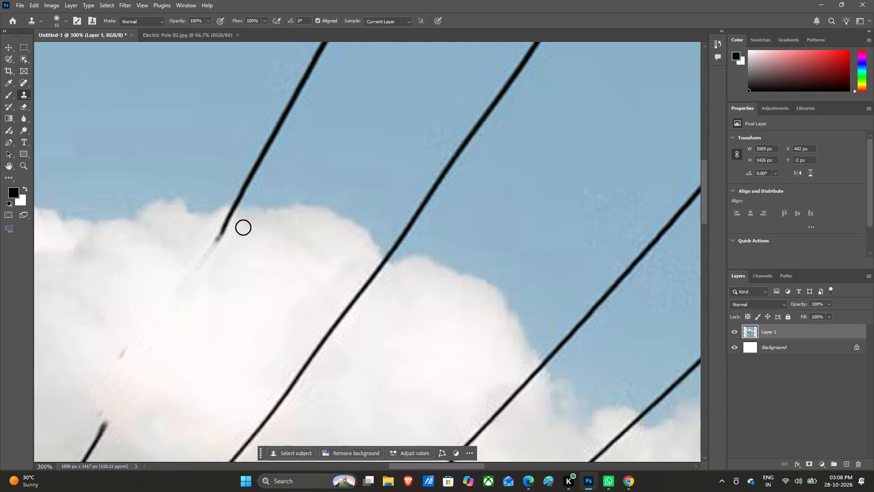
double_click(243, 229)
left_click(221, 230)
left_click(222, 233)
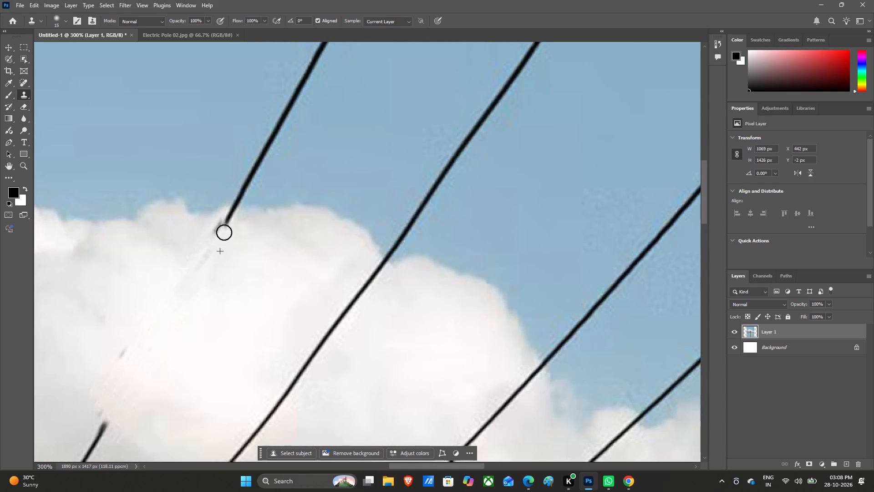
left_click_drag(226, 230, 231, 220)
double_click(231, 220)
left_click_drag(228, 221, 211, 244)
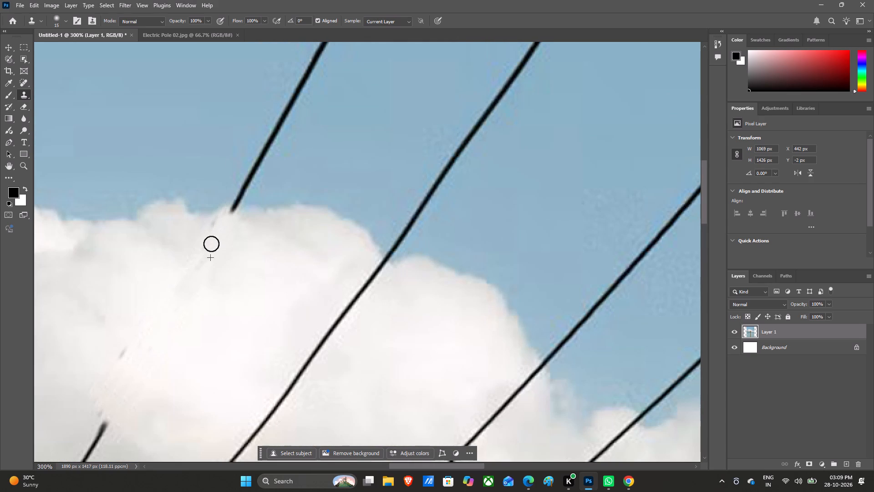
left_click_drag(211, 244, 202, 244)
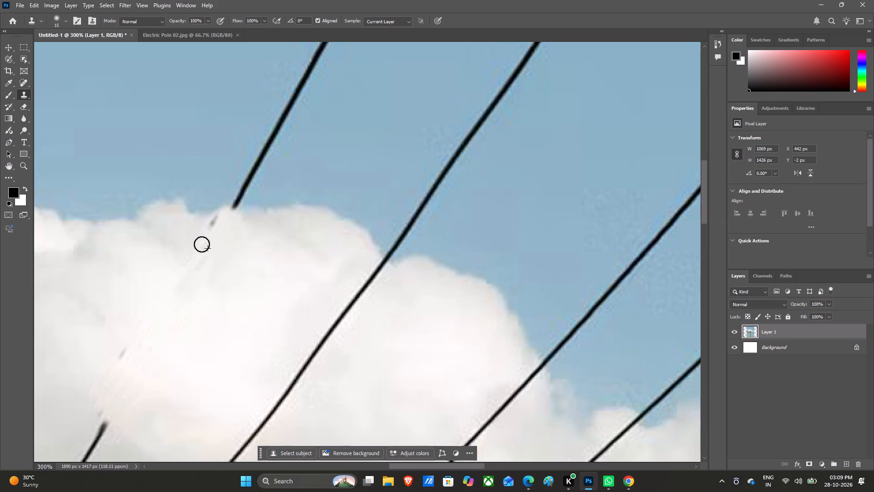
left_click_drag(202, 244, 201, 246)
double_click(201, 246)
Sample sky beside the leftmost wire, clone it over the wire's end at the cloud's top edge, and undo the last two strokes.
scroll(258, 168, "up", 4)
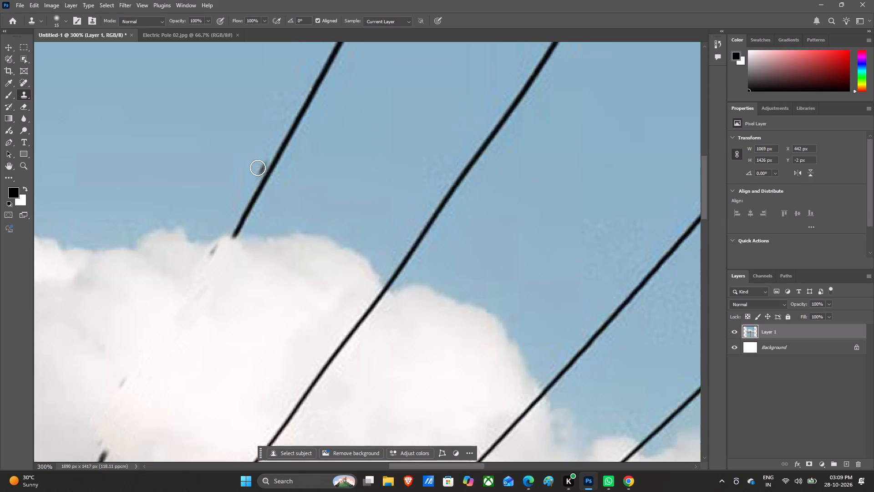
double_click(223, 205)
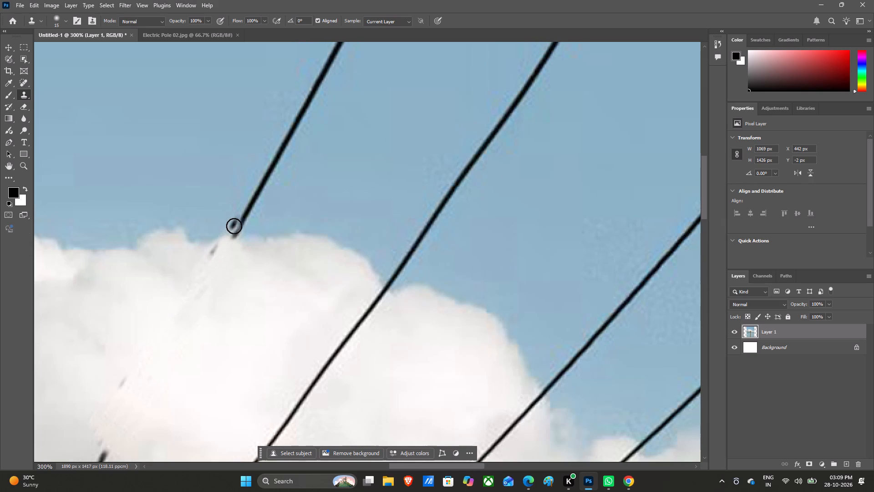
double_click(234, 226)
left_click(236, 230)
left_click(238, 233)
left_click_drag(238, 233, 236, 227)
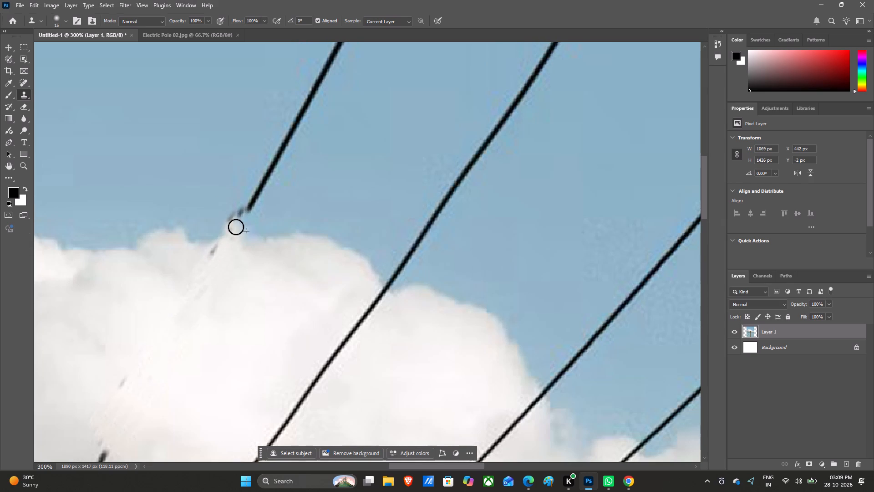
left_click_drag(236, 227, 243, 215)
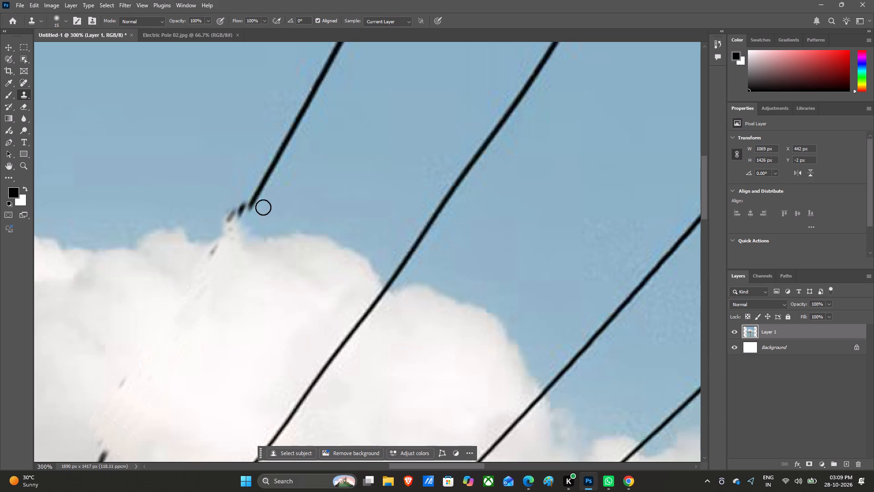
key("ctrl+z")
key("ctrl+z")
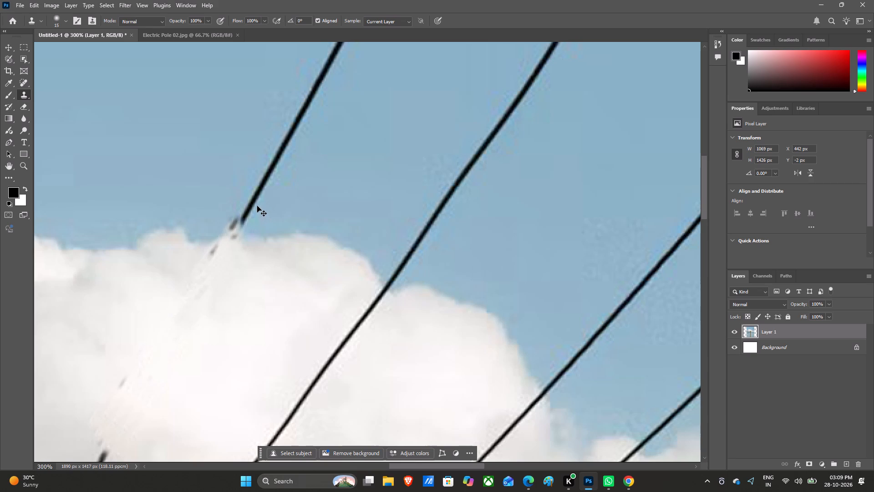
Sample clear sky beside the leftmost wire and clone it over the wire's stretch just above the cloud's top edge.
left_click(227, 163)
double_click(256, 191)
left_click_drag(264, 191, 268, 191)
left_click_drag(269, 190, 250, 207)
left_click(250, 207)
left_click_drag(251, 207, 259, 200)
left_click_drag(263, 195, 255, 198)
left_click_drag(259, 195, 255, 189)
left_click_drag(258, 187, 252, 184)
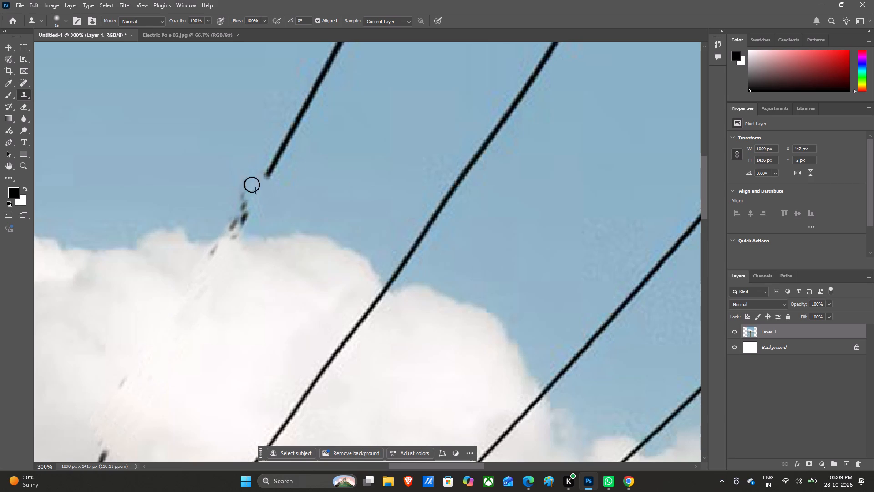
Clone sky over the dark remnants of the leftmost wire just above the cloud's top edge.
left_click_drag(252, 184, 237, 182)
left_click_drag(237, 185, 249, 200)
left_click_drag(250, 199, 242, 218)
left_click_drag(244, 216, 245, 206)
left_click(247, 202)
left_click_drag(254, 200, 239, 187)
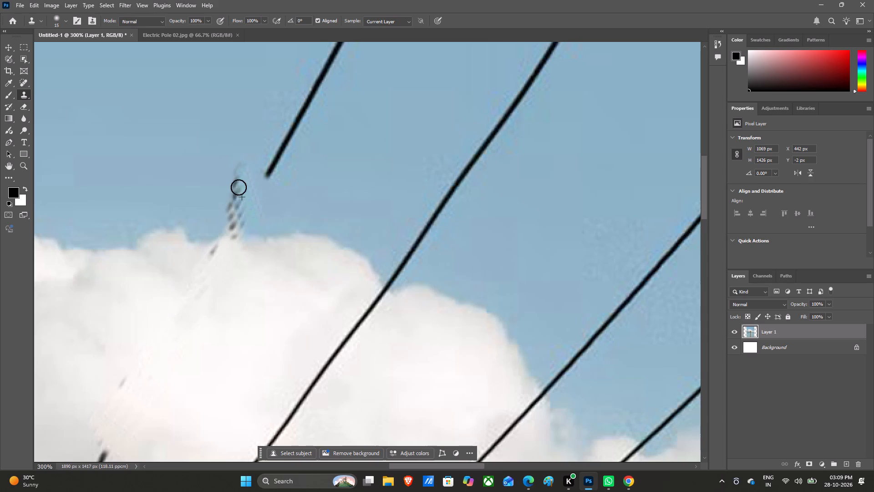
left_click_drag(239, 187, 226, 194)
left_click_drag(226, 194, 234, 180)
left_click_drag(232, 186, 236, 165)
left_click_drag(234, 164, 242, 184)
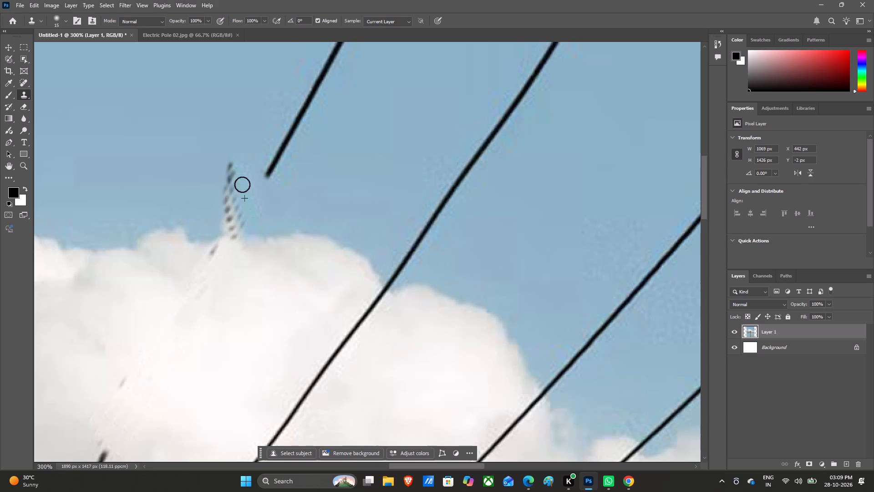
left_click_drag(242, 184, 228, 210)
Sample clear sky on the upper-left side of the leftmost wire's cut end and clone it over that end.
scroll(217, 212, "up", 5)
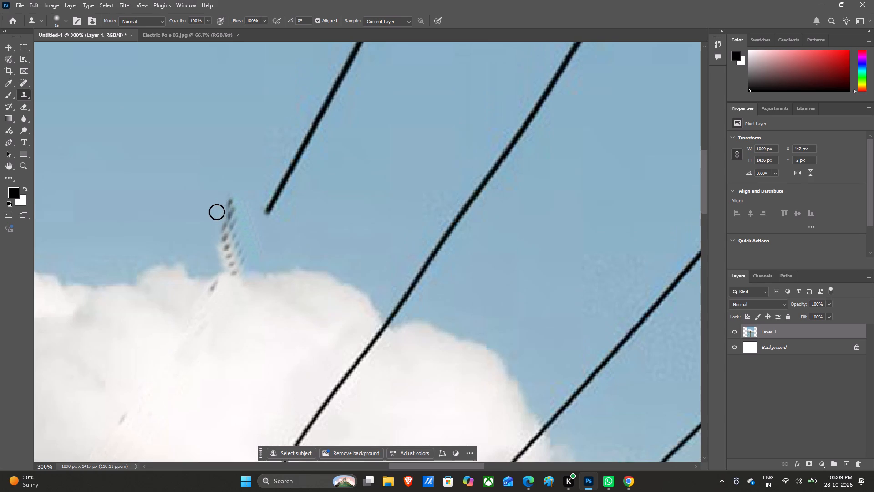
scroll(214, 210, "up", 5)
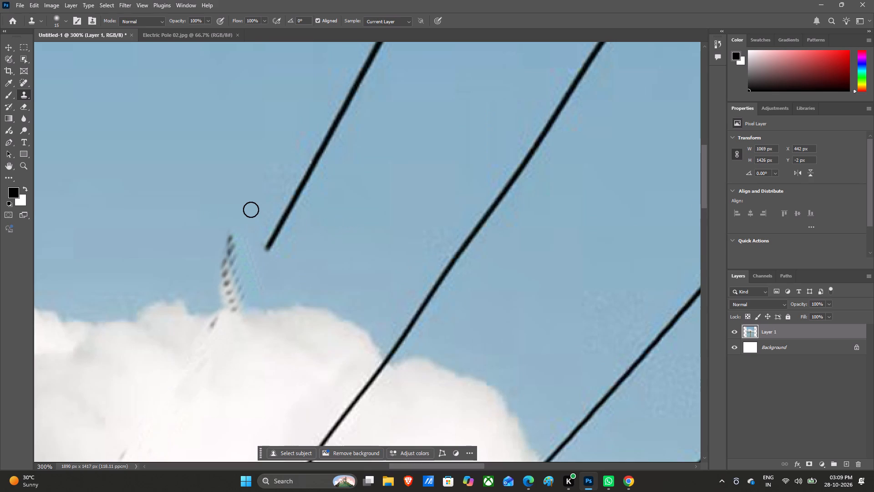
double_click(251, 210)
double_click(255, 219)
left_click(263, 246)
left_click_drag(263, 246, 270, 231)
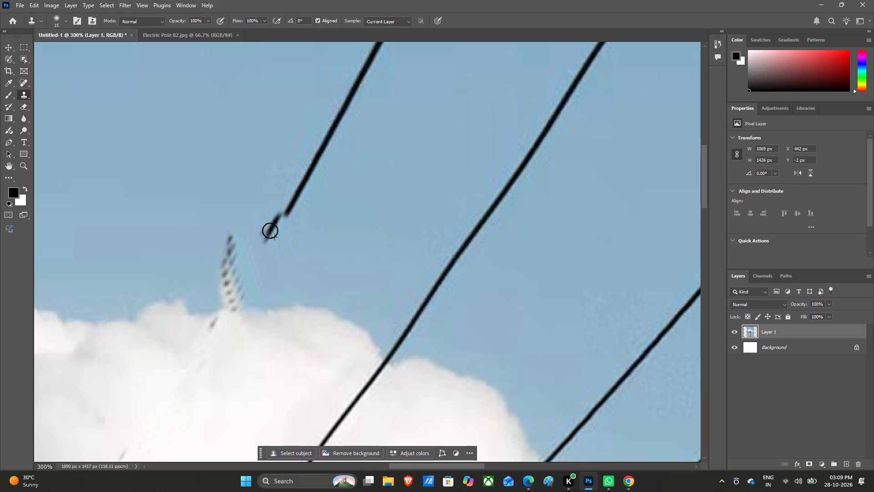
left_click_drag(270, 231, 272, 232)
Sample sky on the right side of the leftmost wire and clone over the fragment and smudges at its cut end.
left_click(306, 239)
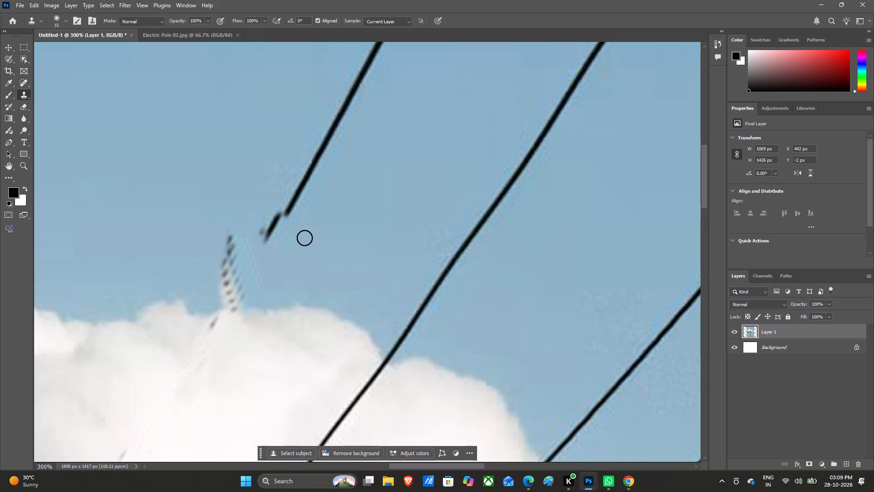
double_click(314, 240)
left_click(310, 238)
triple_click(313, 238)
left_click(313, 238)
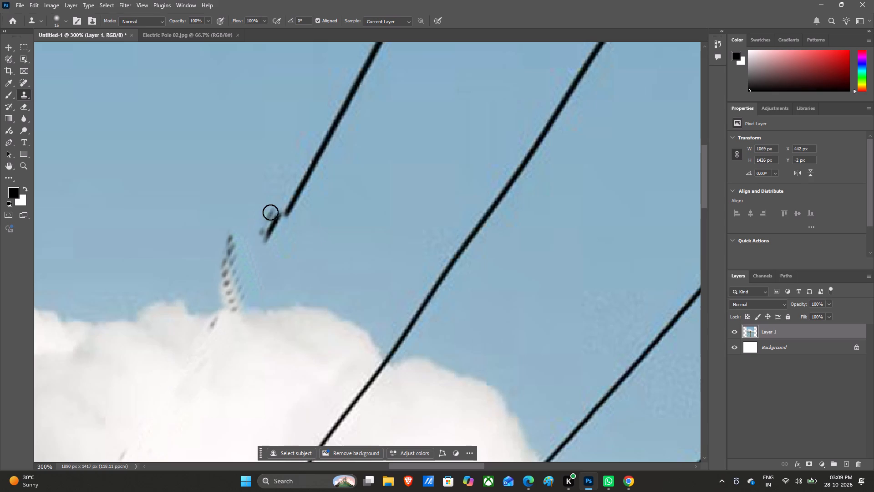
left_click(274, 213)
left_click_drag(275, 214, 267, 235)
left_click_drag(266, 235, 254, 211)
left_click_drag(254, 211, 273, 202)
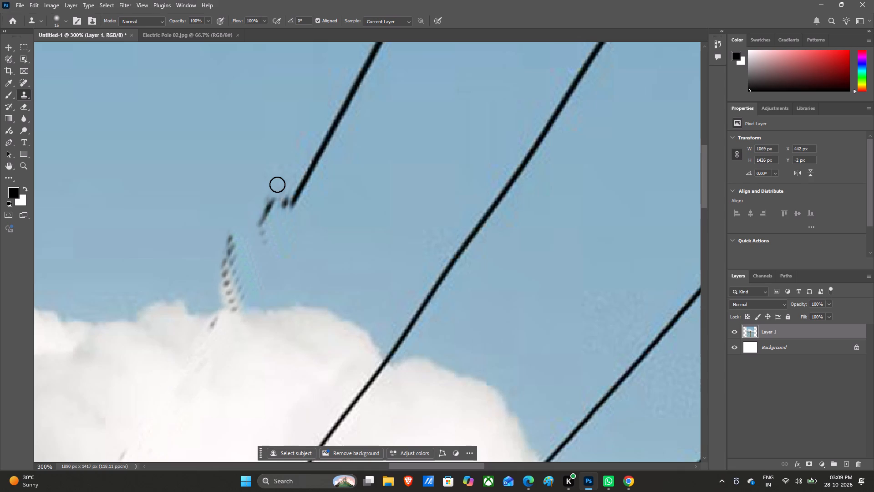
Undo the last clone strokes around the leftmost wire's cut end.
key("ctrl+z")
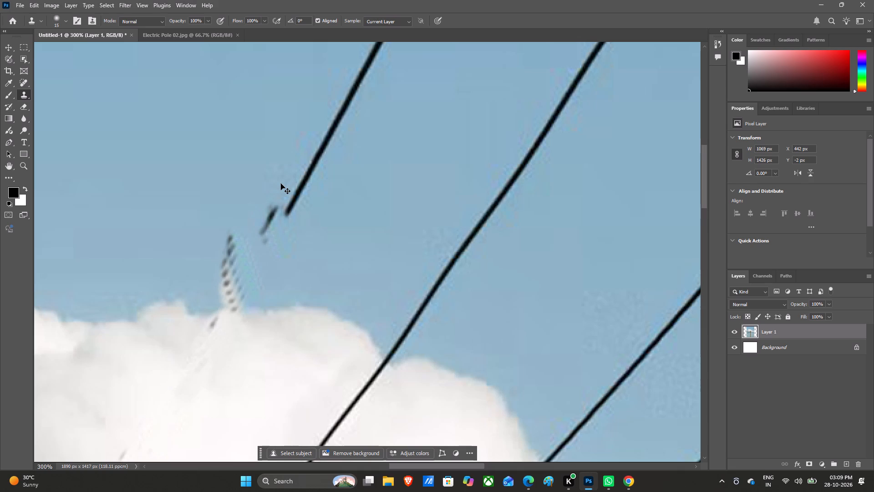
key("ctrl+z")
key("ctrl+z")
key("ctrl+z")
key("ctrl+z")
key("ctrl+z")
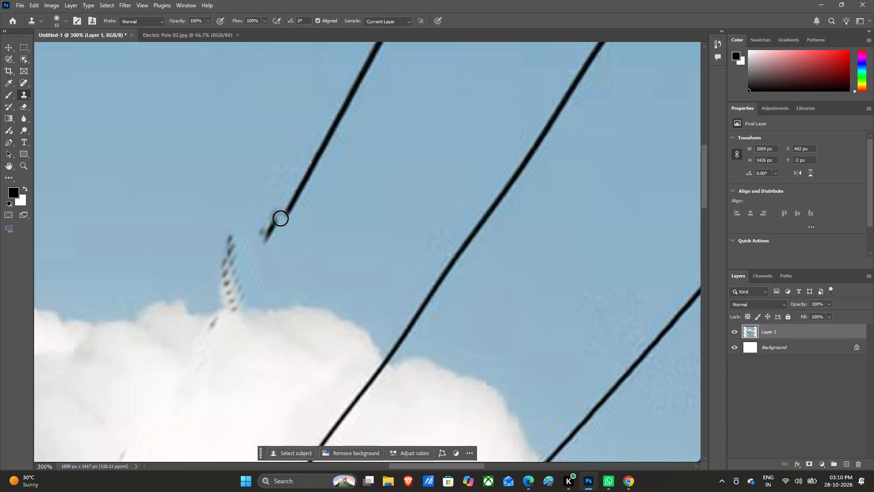
Sample clear sky on the left side of the leftmost wire and clone it over the fragment at its cut end.
double_click(256, 179)
triple_click(256, 180)
double_click(270, 225)
left_click_drag(270, 225, 277, 234)
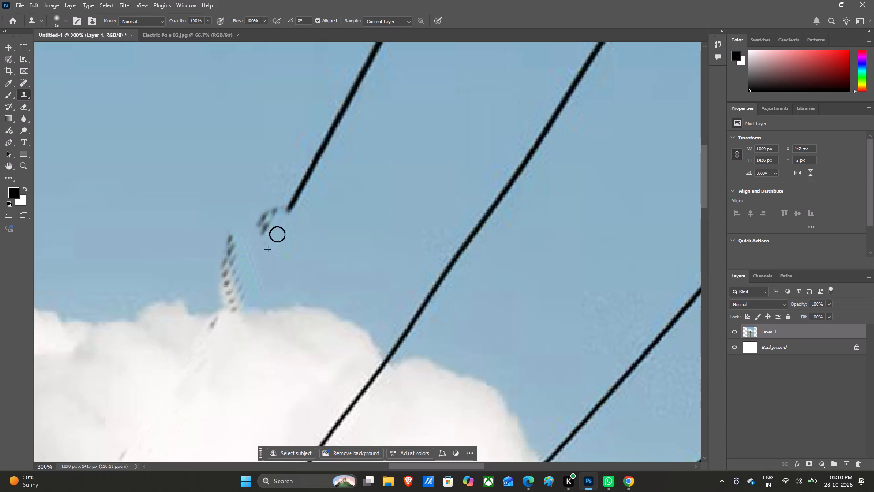
Clone over the dotted wire remnants between the cloud's top edge and the leftmost wire's cut end.
left_click_drag(277, 234, 219, 263)
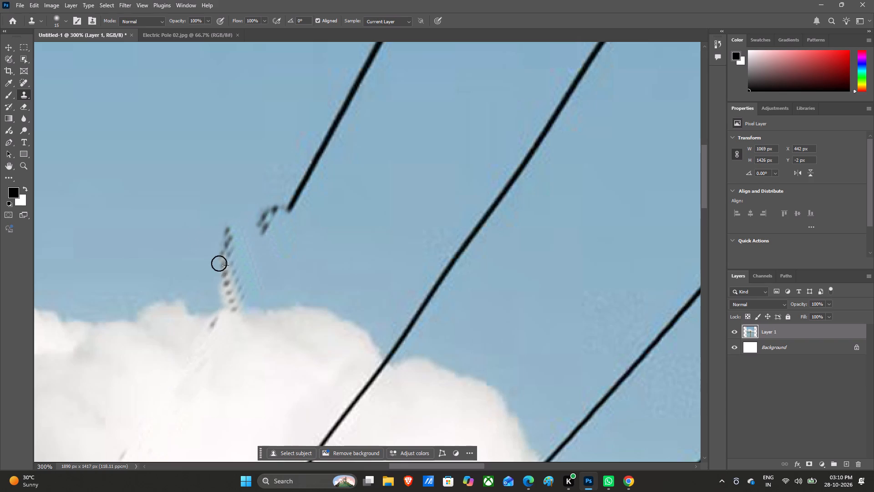
left_click_drag(219, 263, 227, 272)
left_click_drag(227, 272, 231, 275)
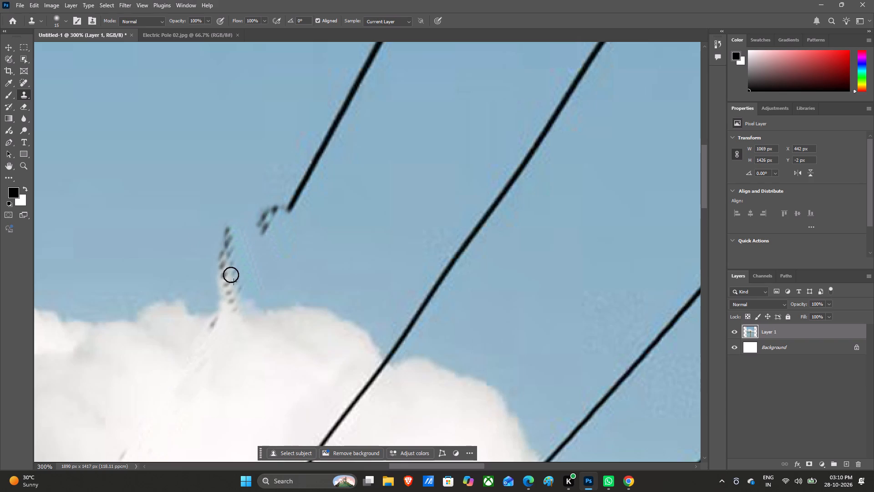
left_click_drag(231, 275, 229, 244)
left_click_drag(229, 242, 227, 232)
left_click_drag(227, 232, 264, 214)
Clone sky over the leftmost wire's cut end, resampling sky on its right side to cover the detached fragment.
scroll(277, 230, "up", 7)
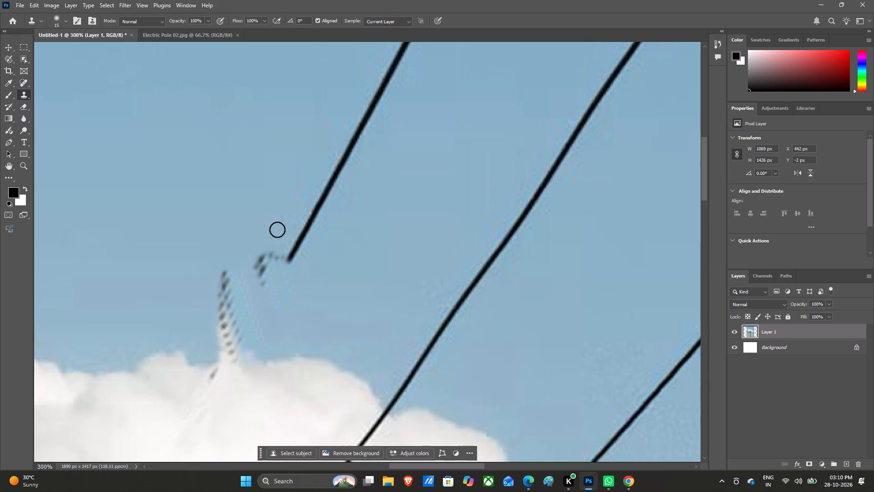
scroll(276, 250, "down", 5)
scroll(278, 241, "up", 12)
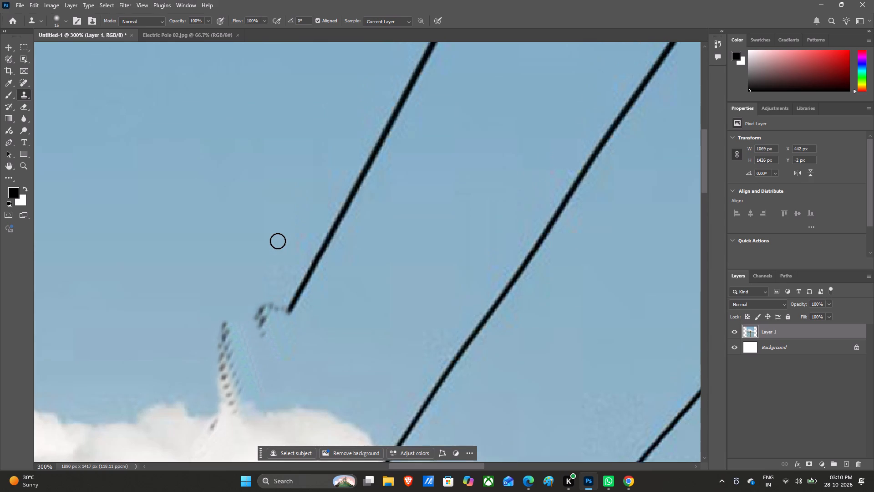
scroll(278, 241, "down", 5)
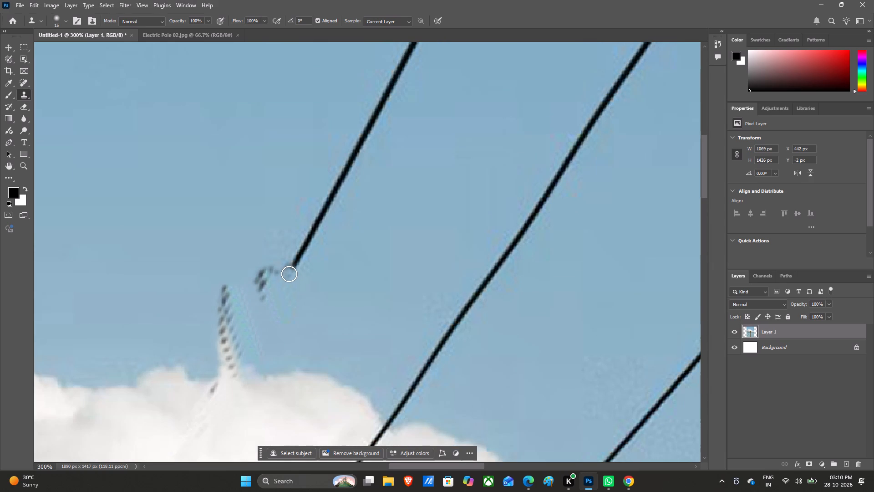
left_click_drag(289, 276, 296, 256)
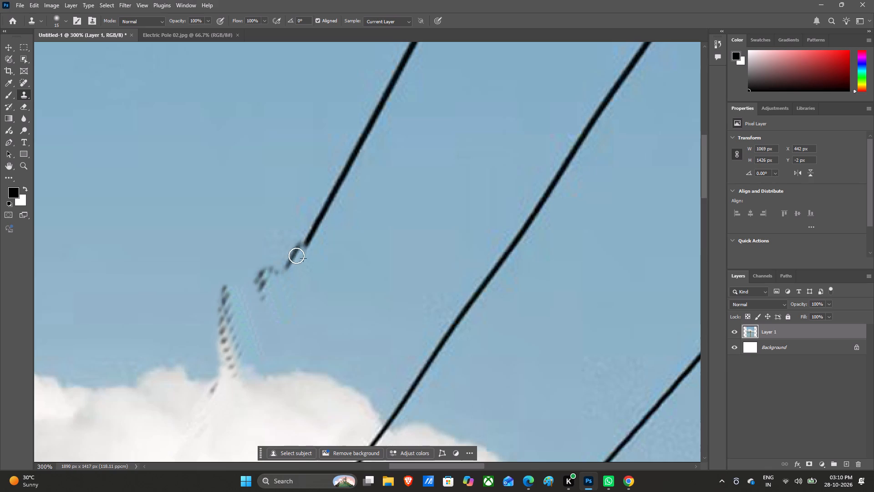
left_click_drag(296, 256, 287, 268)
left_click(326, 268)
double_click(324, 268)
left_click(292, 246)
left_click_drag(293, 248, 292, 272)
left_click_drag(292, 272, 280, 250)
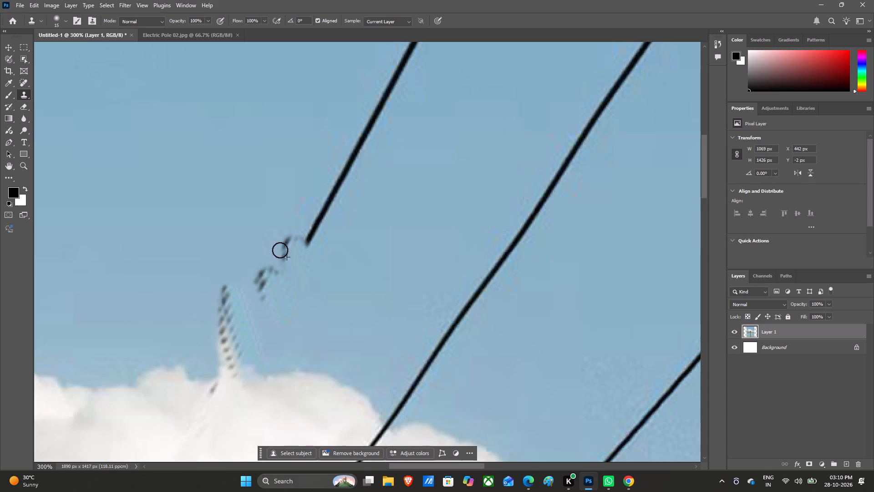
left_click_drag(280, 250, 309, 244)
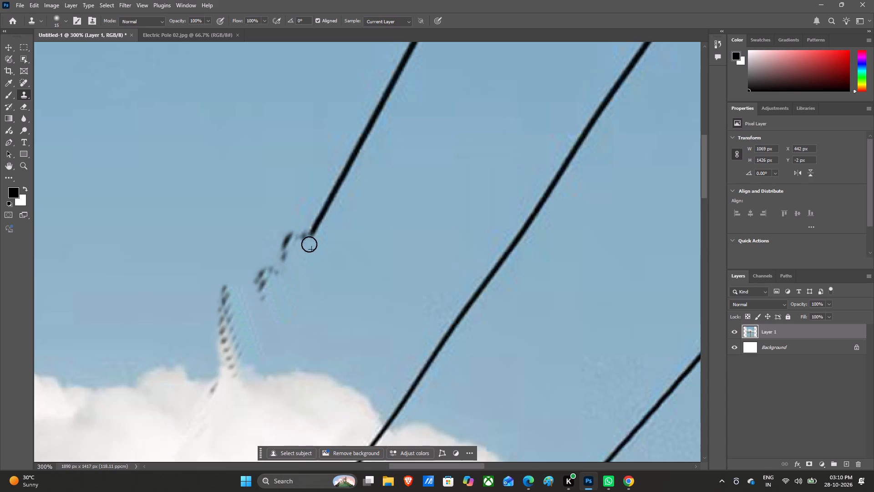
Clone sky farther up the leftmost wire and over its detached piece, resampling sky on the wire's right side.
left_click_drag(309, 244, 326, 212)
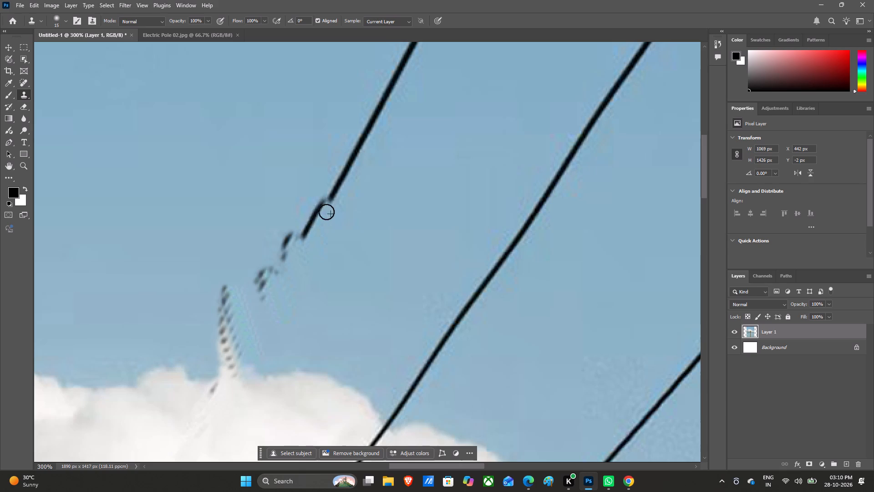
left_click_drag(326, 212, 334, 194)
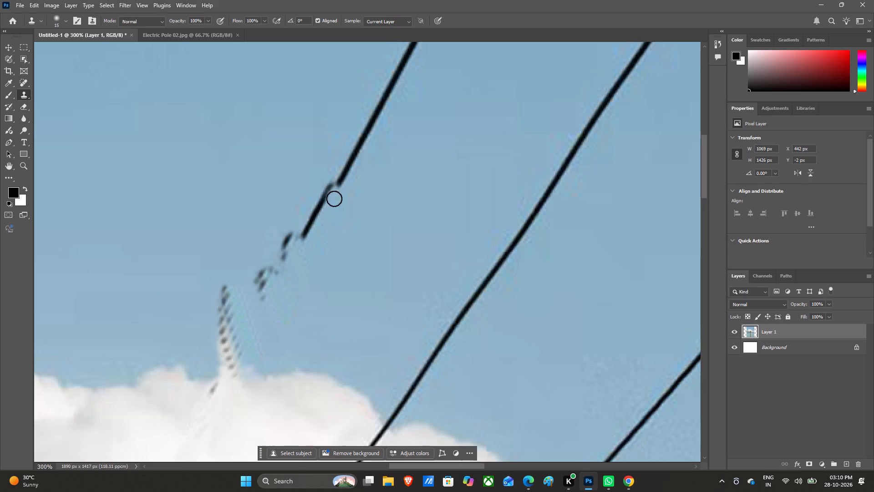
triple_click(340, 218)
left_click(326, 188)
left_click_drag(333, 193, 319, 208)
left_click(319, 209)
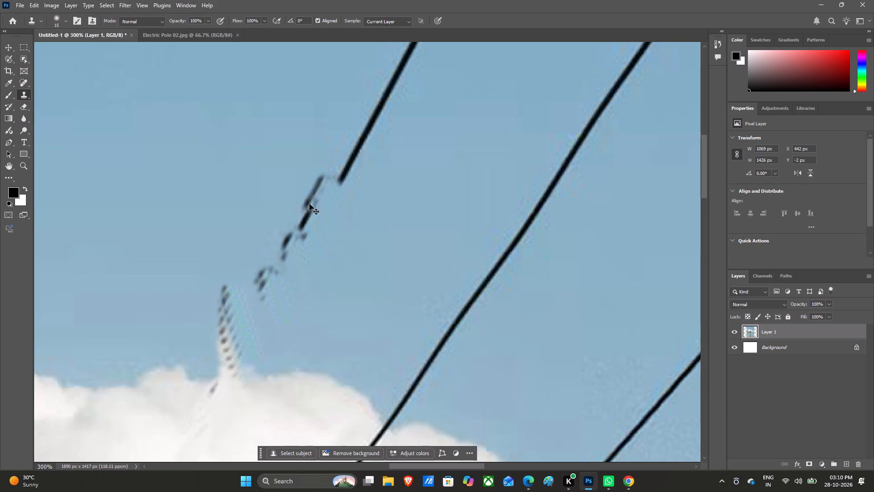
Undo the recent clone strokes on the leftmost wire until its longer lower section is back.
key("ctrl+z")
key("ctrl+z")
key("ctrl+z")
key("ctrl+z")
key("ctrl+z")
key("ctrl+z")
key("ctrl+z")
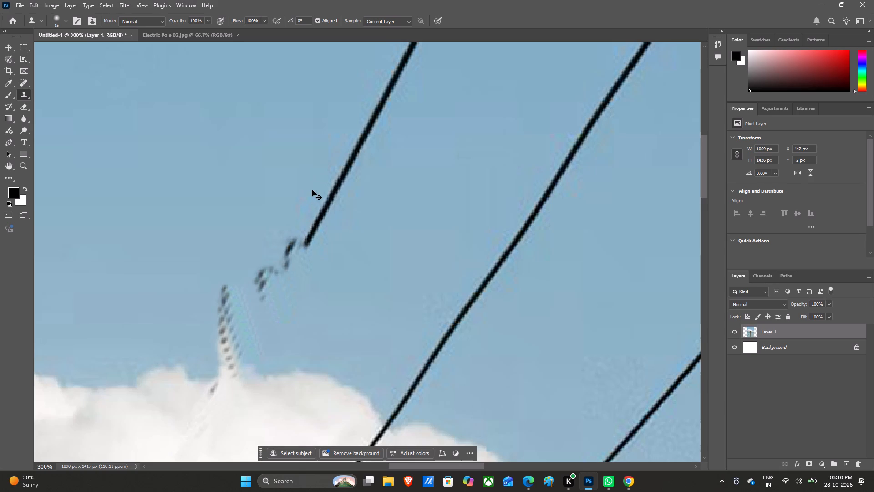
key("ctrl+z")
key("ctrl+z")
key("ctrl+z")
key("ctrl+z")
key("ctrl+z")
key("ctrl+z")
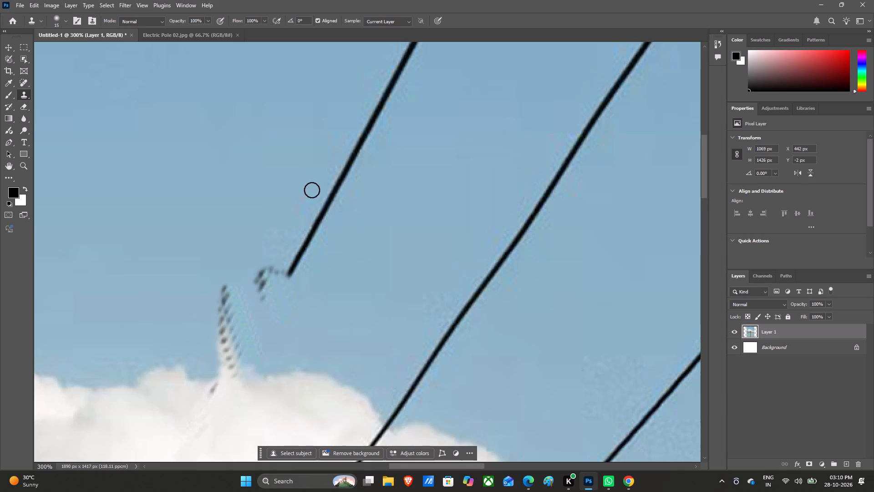
Clone sky over the lower cut end of the leftmost wire, dabbing again over the dark residue just below it.
left_click(288, 270)
triple_click(288, 270)
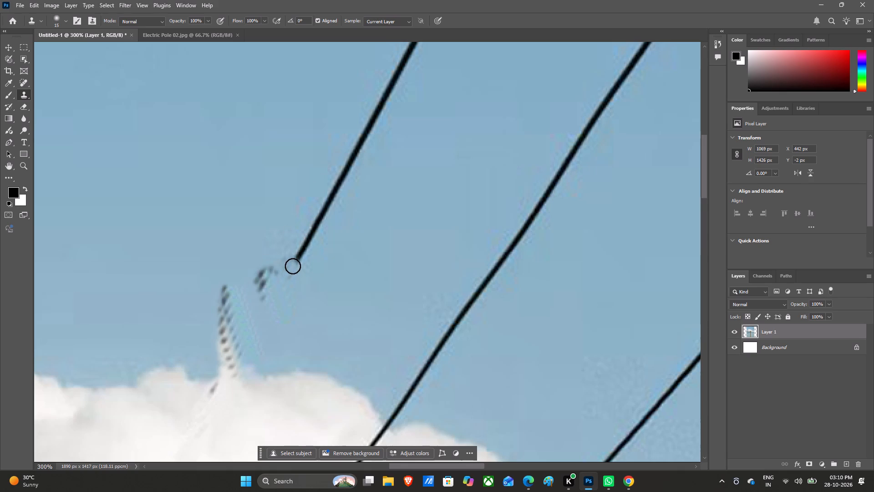
left_click(294, 262)
left_click(299, 255)
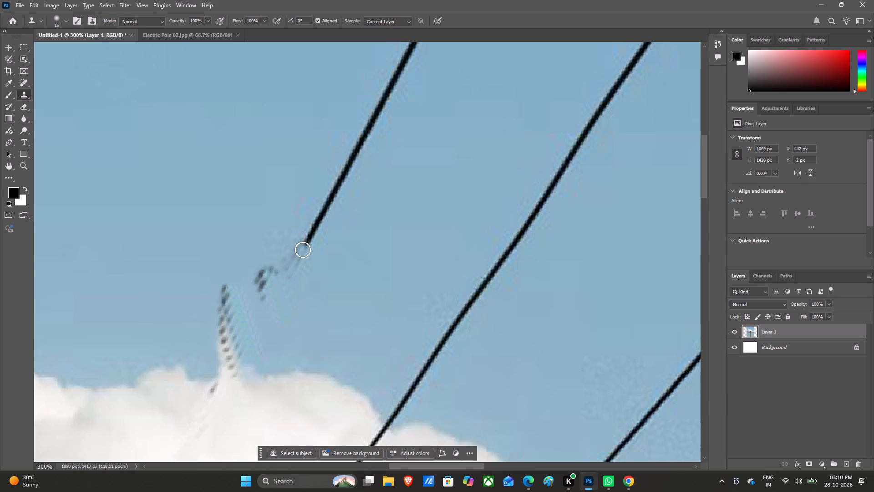
double_click(303, 248)
left_click(307, 242)
left_click(310, 236)
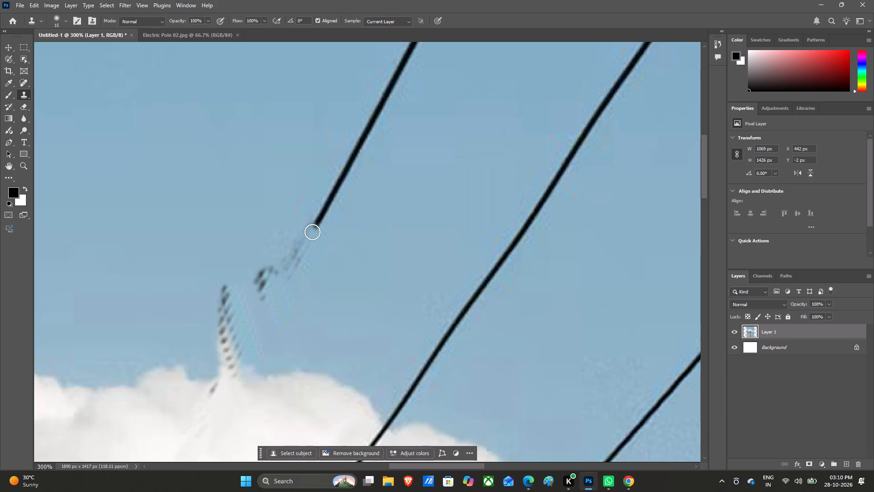
left_click(313, 231)
left_click(318, 222)
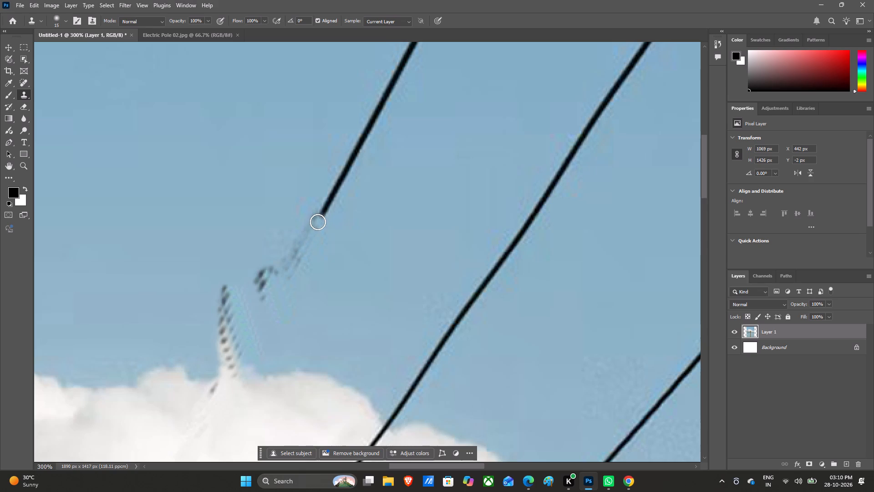
left_click(325, 209)
double_click(321, 212)
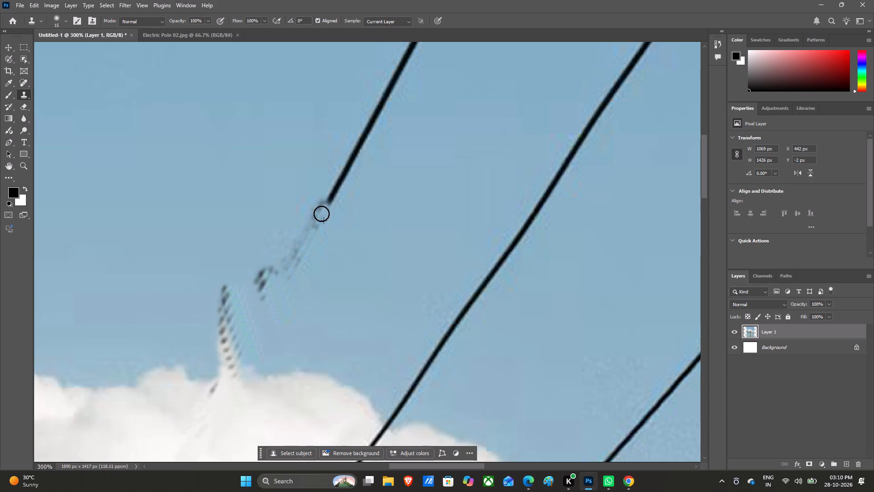
left_click(321, 215)
double_click(320, 218)
left_click(318, 222)
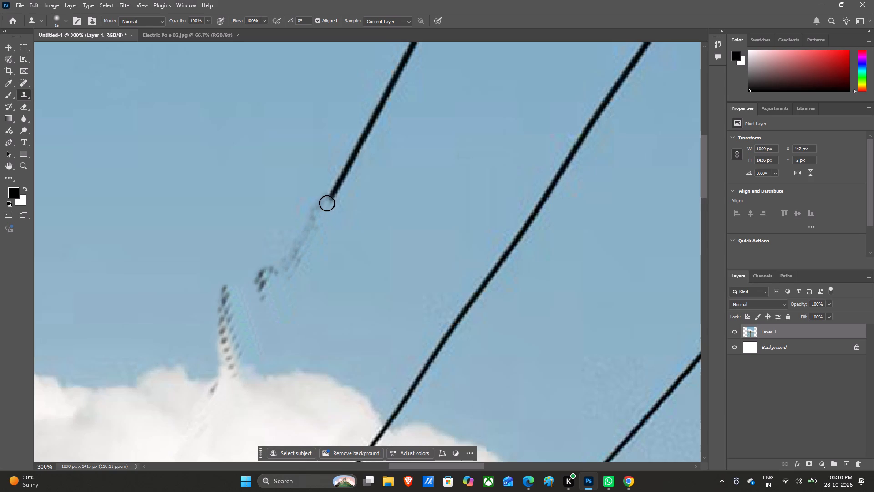
Clone sky over the leftmost wire upward from its cut end, clearing about a third of its remaining length.
triple_click(327, 203)
double_click(330, 197)
triple_click(331, 194)
double_click(331, 192)
double_click(335, 189)
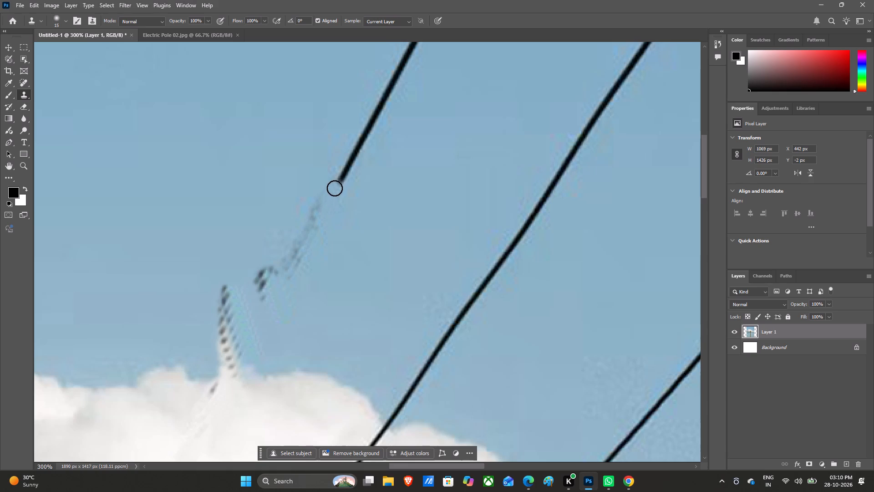
triple_click(336, 184)
double_click(339, 181)
double_click(342, 178)
double_click(344, 173)
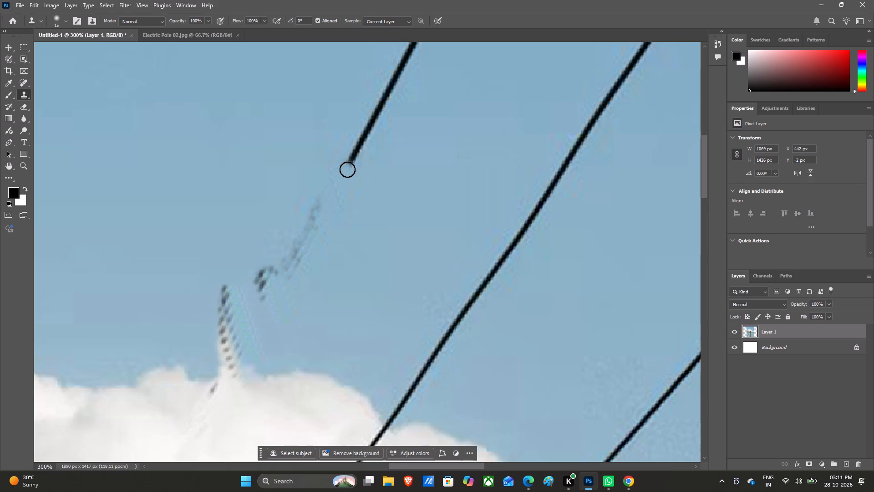
triple_click(347, 169)
triple_click(355, 158)
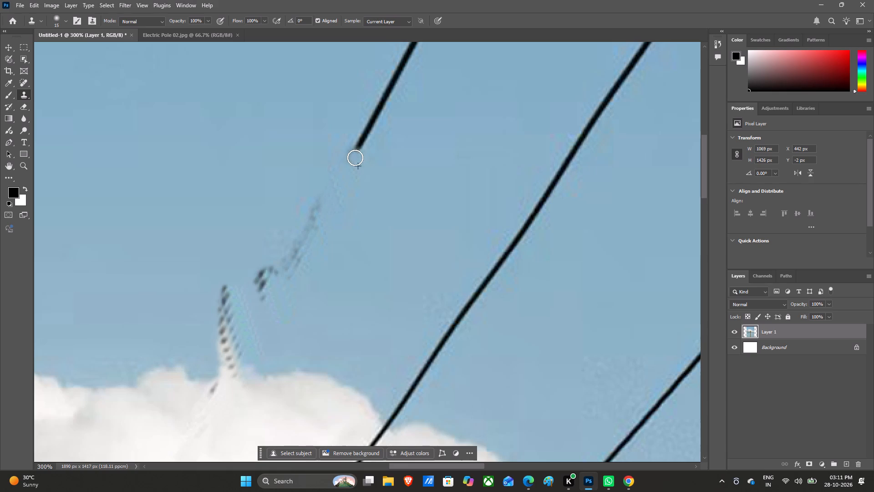
triple_click(355, 158)
left_click(354, 158)
triple_click(356, 151)
triple_click(357, 148)
left_click(358, 143)
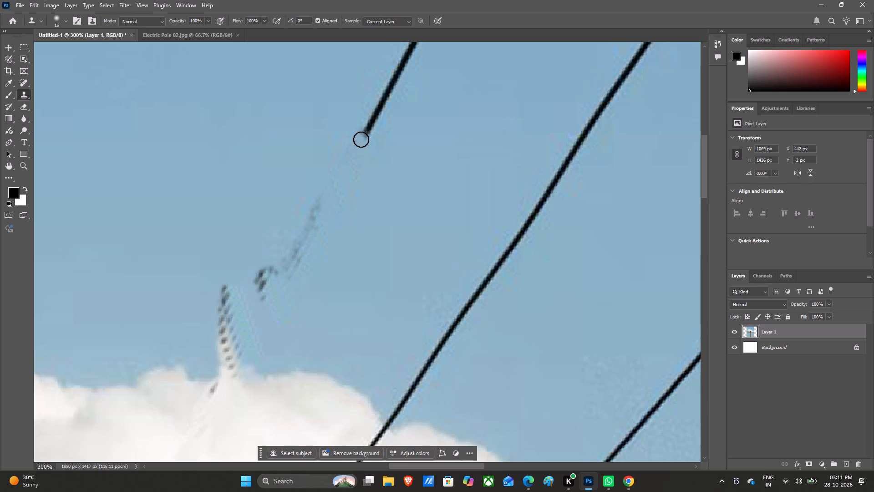
triple_click(362, 138)
double_click(363, 137)
Clone sky farther up the leftmost wire until nearly half of the stretch to the image's top edge is covered.
scroll(360, 136, "up", 8)
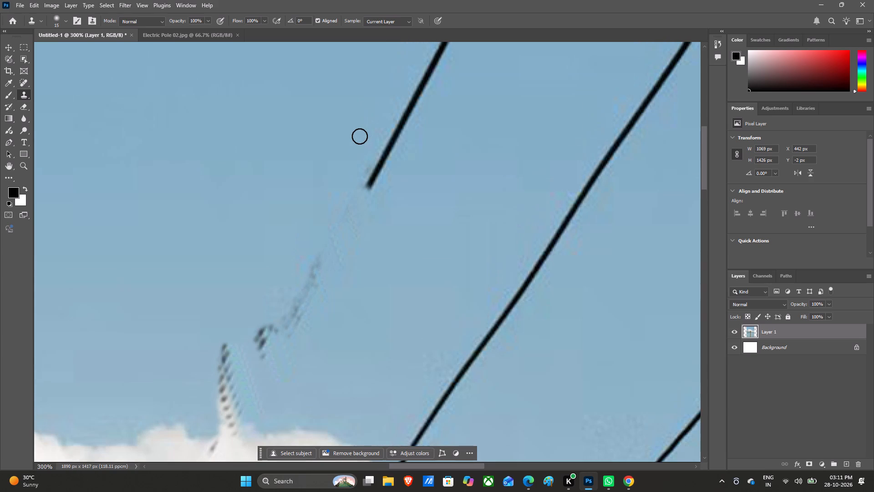
scroll(360, 136, "up", 5)
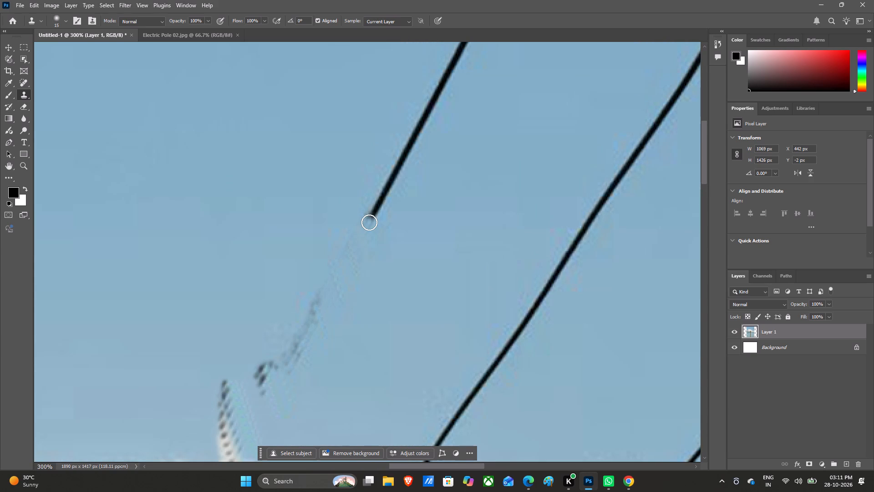
triple_click(369, 222)
triple_click(369, 220)
left_click(370, 220)
triple_click(371, 215)
left_click(372, 215)
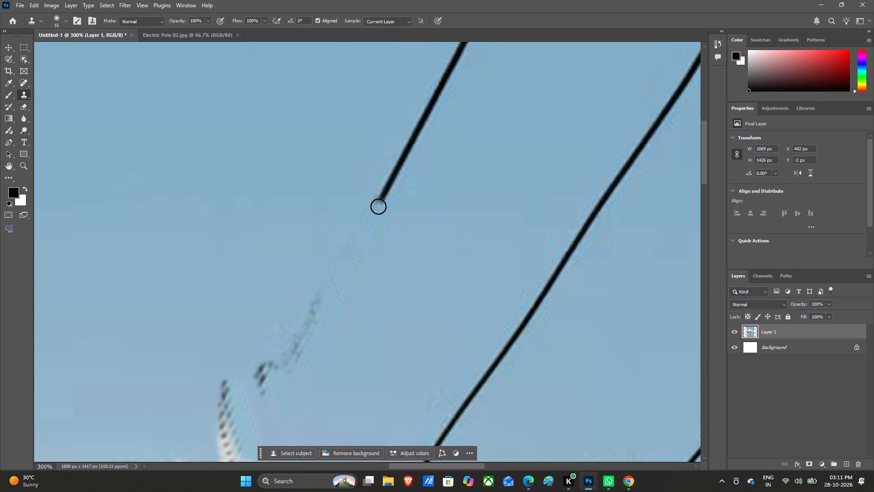
double_click(379, 206)
double_click(381, 196)
triple_click(382, 194)
double_click(383, 192)
left_click(386, 190)
double_click(389, 184)
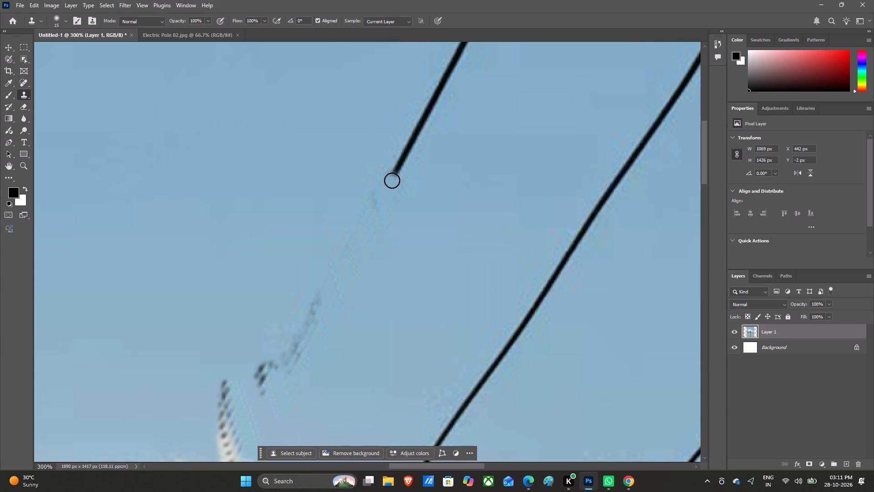
double_click(392, 180)
double_click(393, 177)
left_click(395, 174)
triple_click(397, 171)
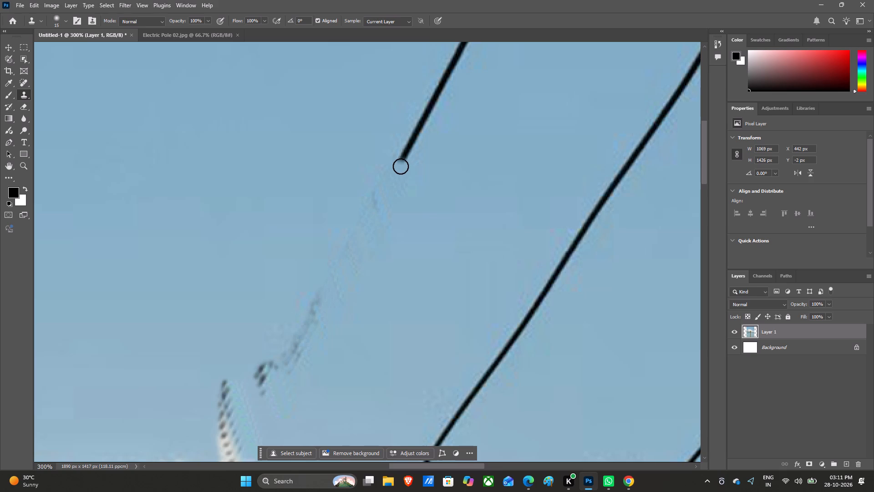
Clone sky over the next piece of the leftmost wire, past the midpoint of its run to the top edge.
left_click(401, 166)
double_click(403, 162)
double_click(403, 157)
left_click(404, 154)
double_click(405, 151)
double_click(409, 145)
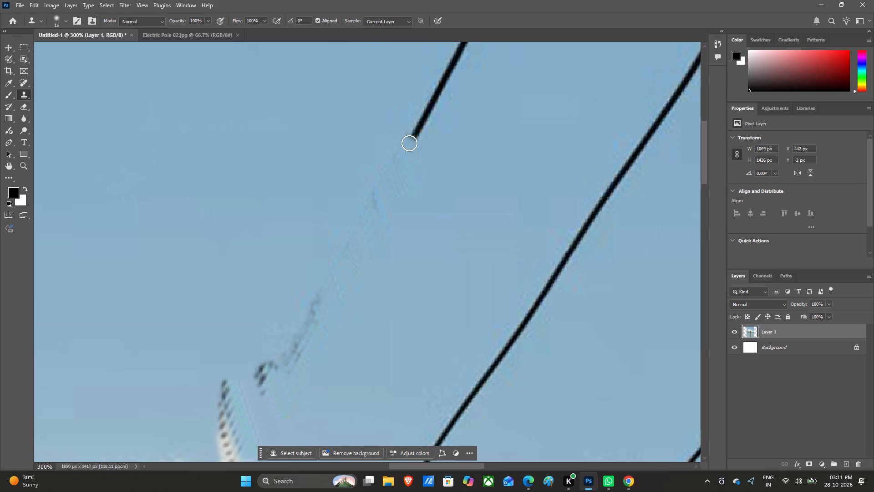
double_click(413, 139)
left_click(415, 128)
left_click(415, 130)
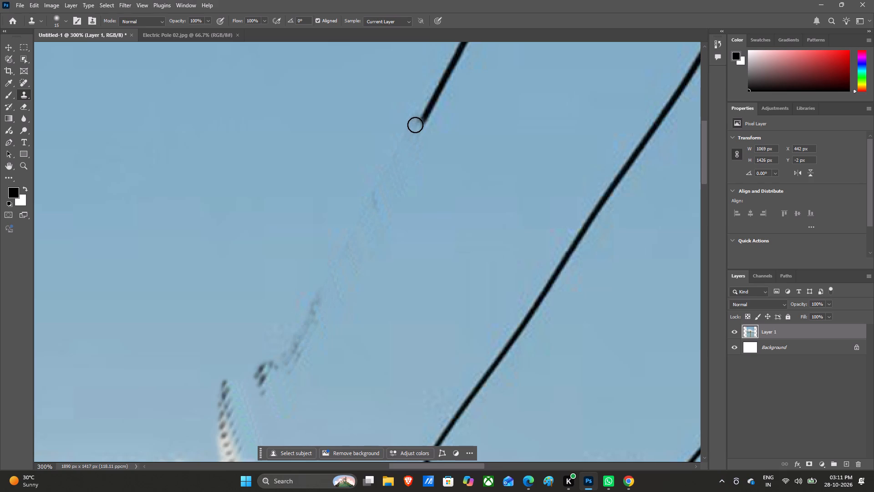
double_click(416, 124)
triple_click(422, 122)
left_click(422, 122)
left_click_drag(423, 118, 424, 114)
left_click(425, 111)
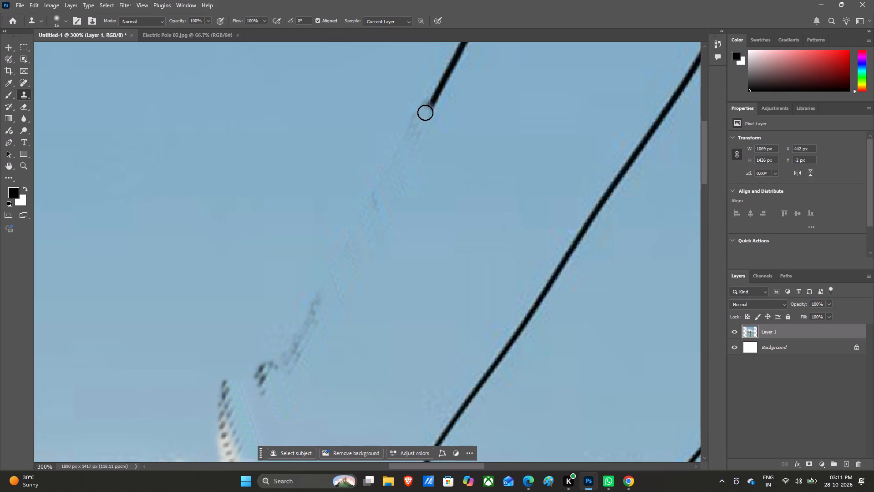
double_click(425, 113)
Clone sky over another short piece of the leftmost wire's upper part, working up from the cut end.
scroll(421, 118, "up", 11)
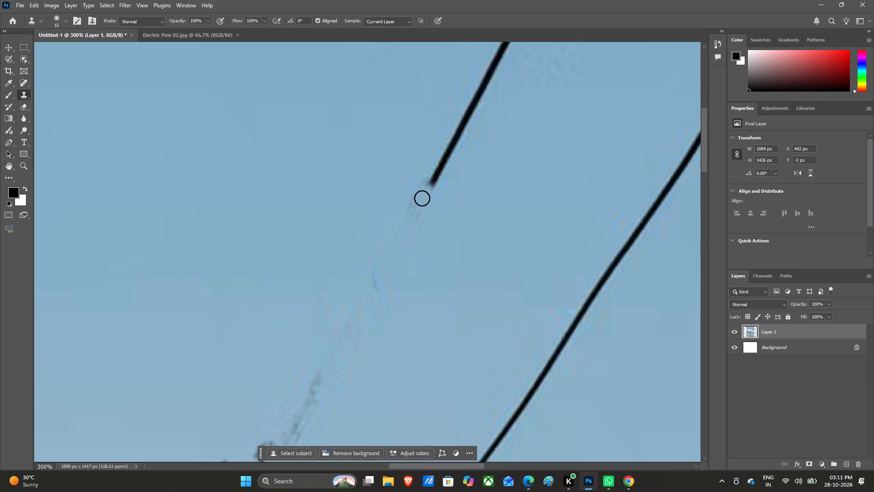
triple_click(432, 188)
triple_click(440, 181)
triple_click(437, 175)
left_click(437, 175)
double_click(444, 167)
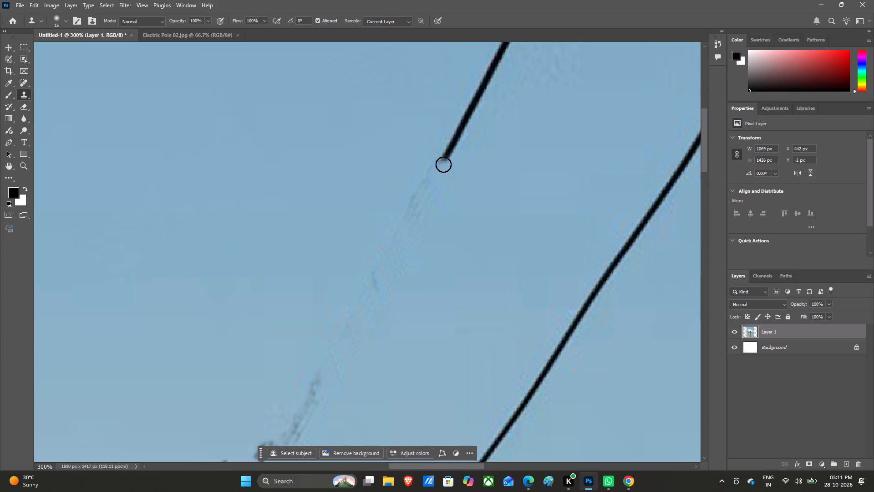
double_click(443, 164)
triple_click(443, 161)
triple_click(444, 159)
triple_click(444, 159)
triple_click(445, 158)
triple_click(449, 151)
double_click(449, 151)
Clone sky over the leftmost wire's upper section, leaving only a short stub at the image's top edge.
scroll(445, 150, "up", 5)
left_click(454, 175)
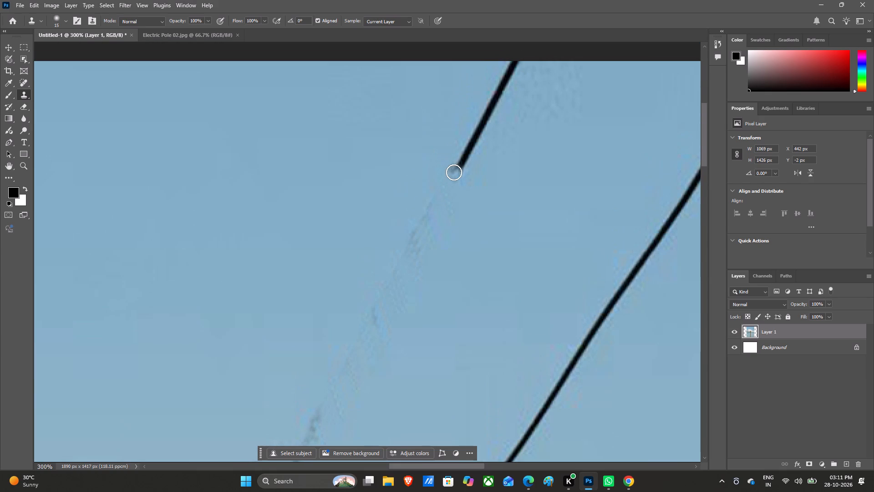
double_click(454, 172)
triple_click(455, 169)
triple_click(457, 168)
triple_click(460, 162)
triple_click(465, 158)
triple_click(465, 156)
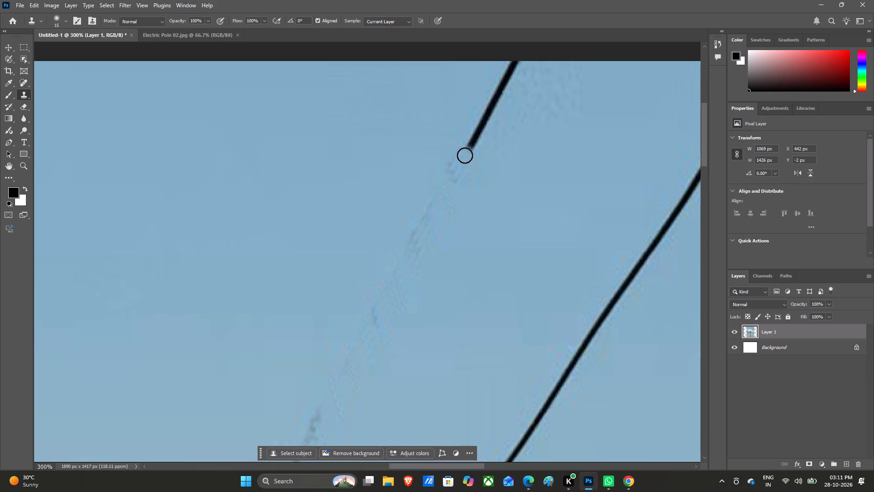
left_click(465, 155)
triple_click(473, 147)
left_click(473, 147)
triple_click(473, 139)
left_click(474, 137)
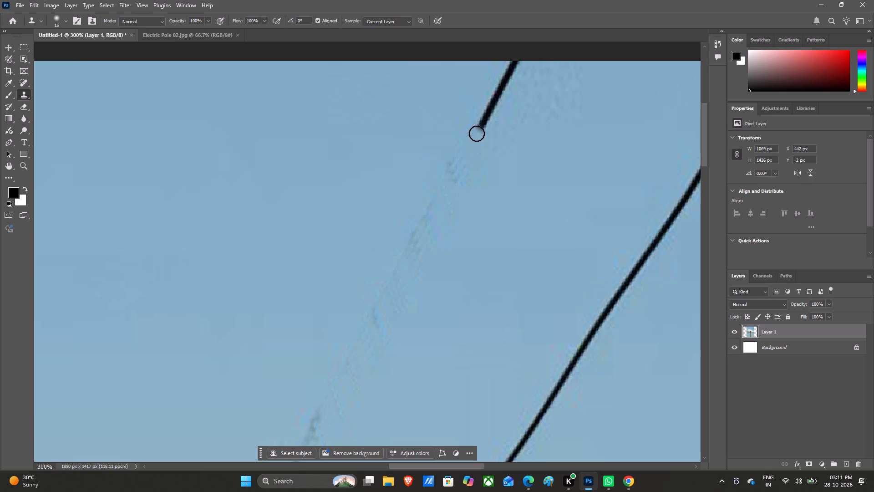
left_click(477, 133)
triple_click(481, 128)
double_click(481, 128)
double_click(488, 120)
double_click(487, 117)
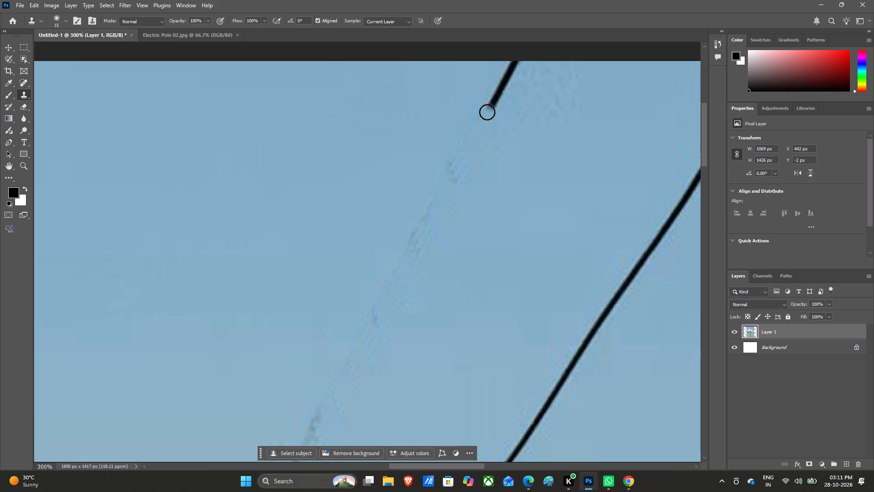
left_click(487, 112)
Clone sky over the last stub of the leftmost wire up to the image's top edge.
scroll(486, 111, "up", 4)
triple_click(493, 131)
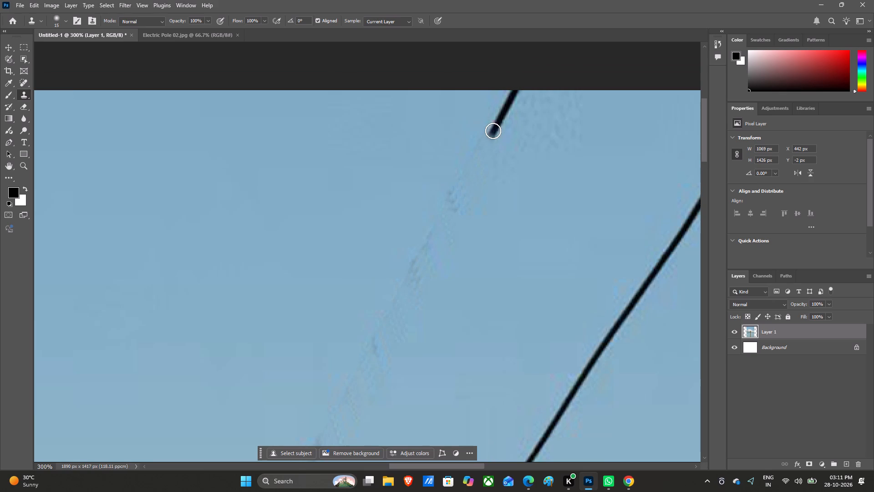
triple_click(498, 121)
left_click(498, 121)
triple_click(506, 112)
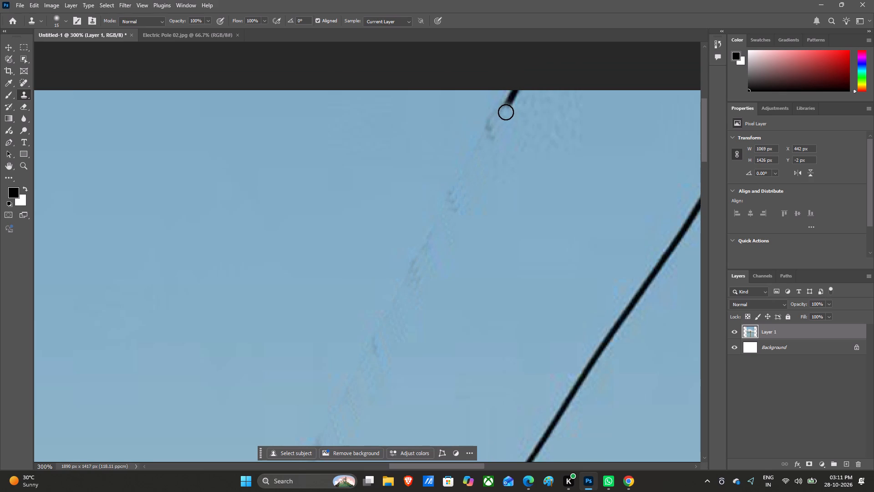
left_click(507, 112)
double_click(512, 103)
double_click(513, 97)
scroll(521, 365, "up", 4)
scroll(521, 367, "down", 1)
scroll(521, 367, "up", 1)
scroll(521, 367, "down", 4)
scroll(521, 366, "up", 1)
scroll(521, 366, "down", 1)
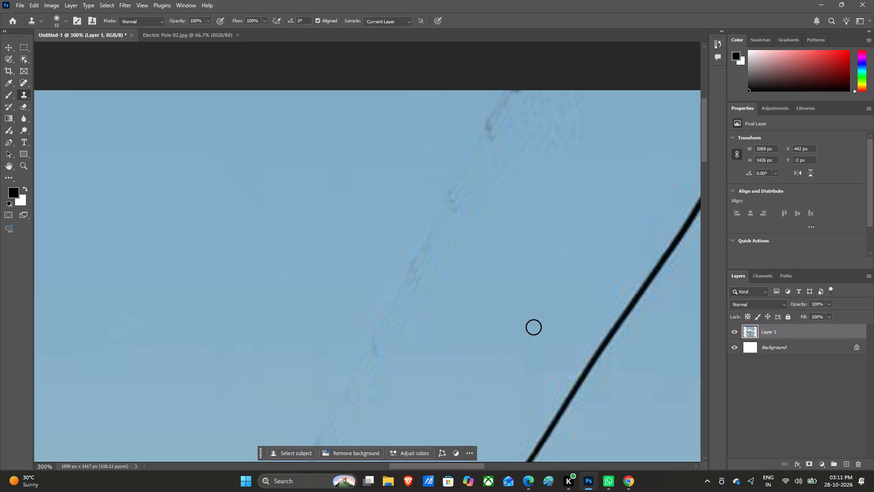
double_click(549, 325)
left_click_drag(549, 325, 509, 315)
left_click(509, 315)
Clone sky over the second wire from the left a little above the cloud, opening a gap in it.
scroll(553, 362, "down", 16)
scroll(555, 361, "up", 1)
scroll(555, 361, "down", 11)
scroll(549, 370, "up", 4)
scroll(548, 370, "down", 6)
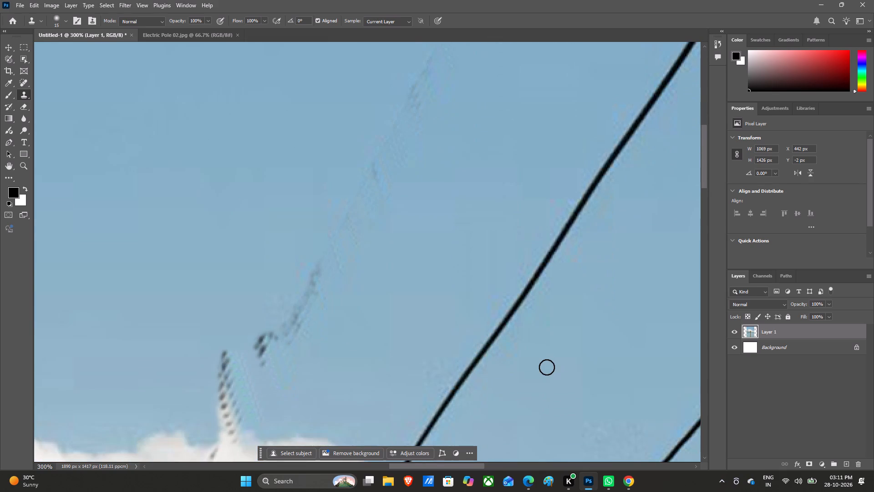
scroll(547, 367, "down", 7)
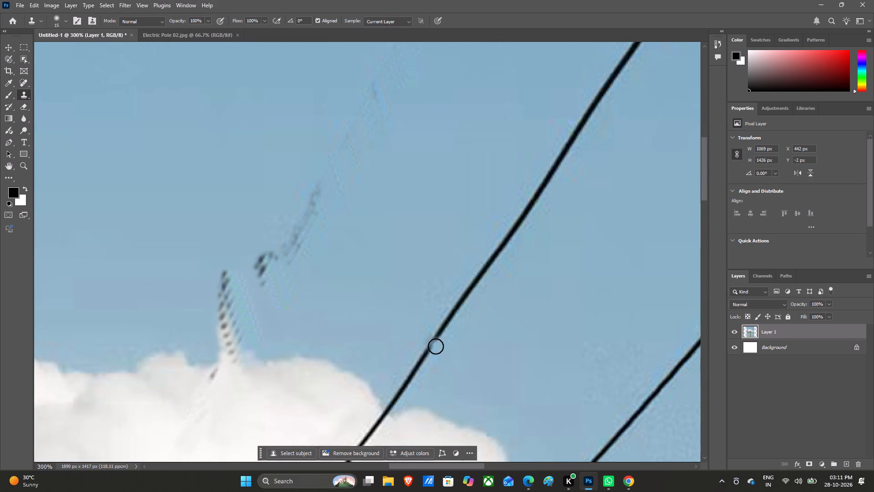
double_click(433, 342)
triple_click(437, 339)
left_click(437, 338)
triple_click(442, 332)
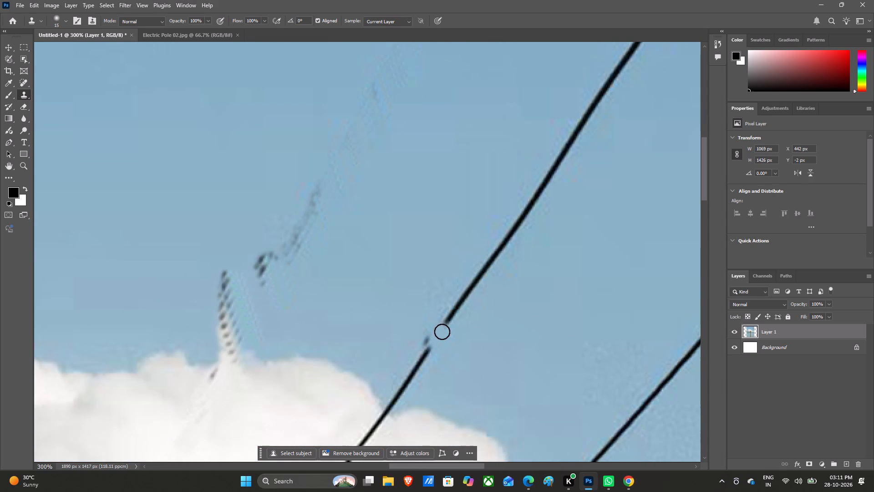
double_click(442, 332)
left_click(443, 328)
triple_click(449, 324)
double_click(449, 324)
double_click(453, 320)
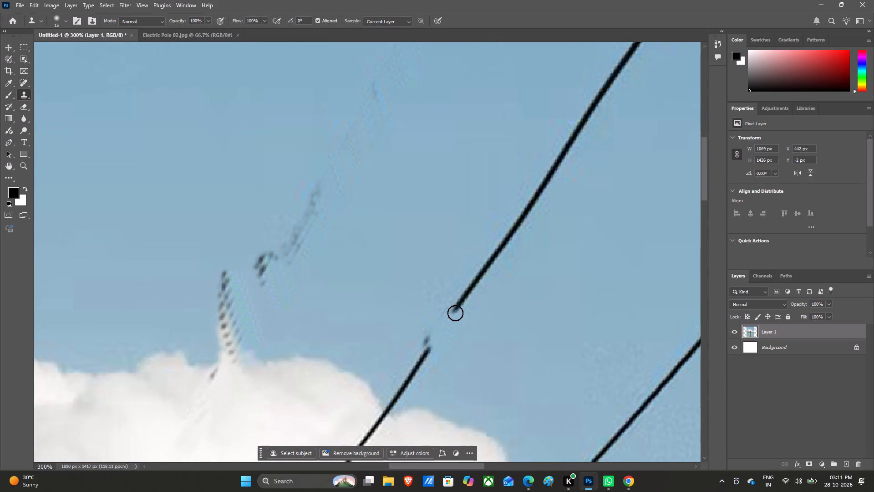
Clone sky over the lower end of the second wire's upper part, widening the gap above the cloud upward.
double_click(455, 314)
left_click(459, 305)
double_click(462, 302)
triple_click(468, 292)
double_click(468, 291)
triple_click(474, 285)
left_click(475, 284)
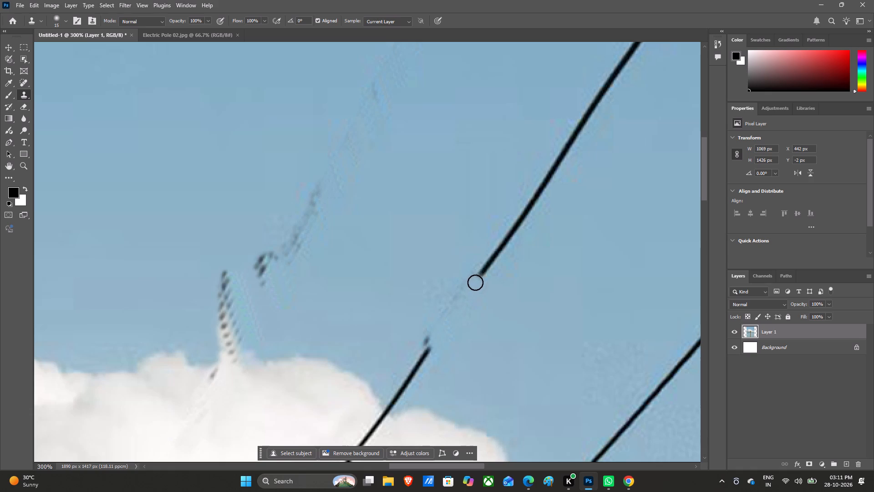
triple_click(478, 279)
left_click(483, 272)
left_click(485, 268)
left_click(489, 264)
triple_click(493, 259)
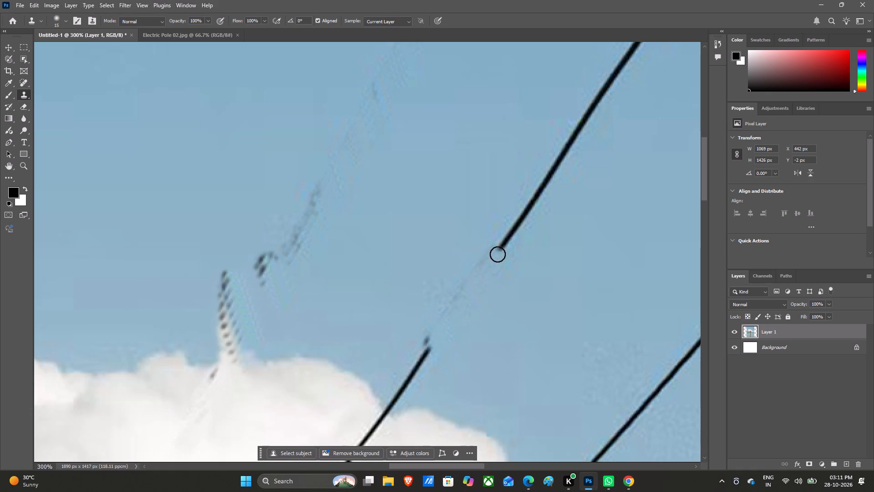
Clone sky over another short piece of the second wire from the left, working up from its cut end.
triple_click(498, 254)
left_click(499, 252)
double_click(504, 243)
double_click(508, 239)
double_click(512, 234)
triple_click(517, 226)
left_click(521, 222)
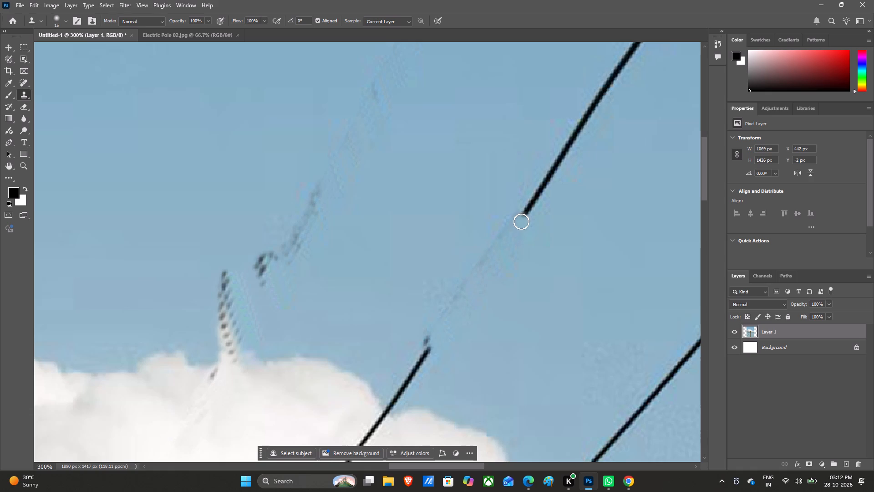
Clone sky over a longer stretch of the second wire, continuing up its diagonal, and touch up the smudge at the cut end.
double_click(523, 218)
double_click(529, 210)
triple_click(530, 207)
left_click_drag(534, 201, 537, 197)
triple_click(540, 193)
left_click(543, 190)
left_click(546, 186)
left_click_drag(547, 186, 552, 183)
left_click(557, 177)
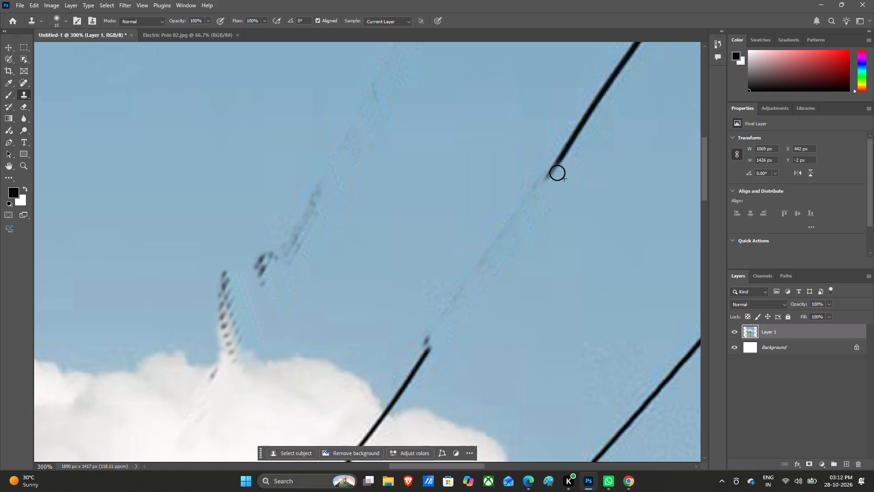
double_click(554, 175)
left_click(551, 178)
Clone sky over a short piece of the second wire just above the cleared stretch.
scroll(549, 178, "up", 1)
scroll(549, 178, "down", 1)
scroll(549, 178, "up", 3)
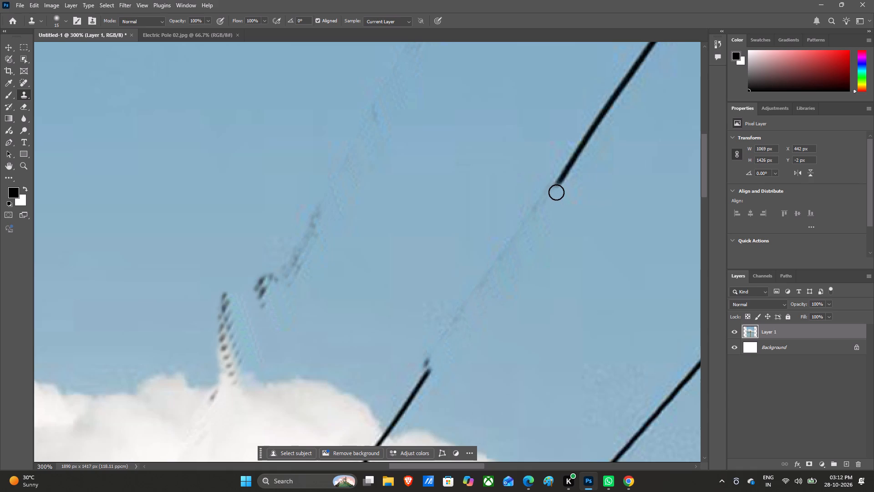
triple_click(555, 190)
triple_click(559, 186)
triple_click(560, 180)
triple_click(562, 177)
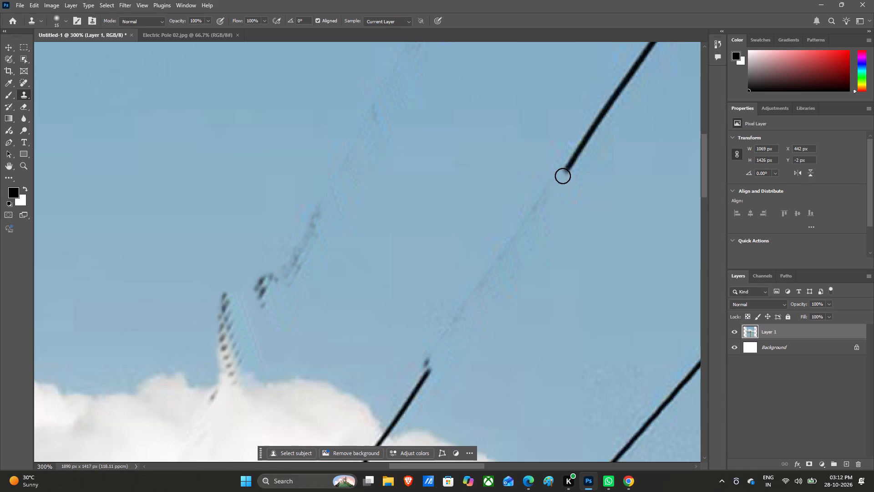
triple_click(565, 173)
double_click(565, 172)
triple_click(570, 166)
triple_click(570, 164)
triple_click(570, 163)
Clone sky in small dabs over the cut end of the second wire's remaining upper part.
scroll(538, 254, "up", 5)
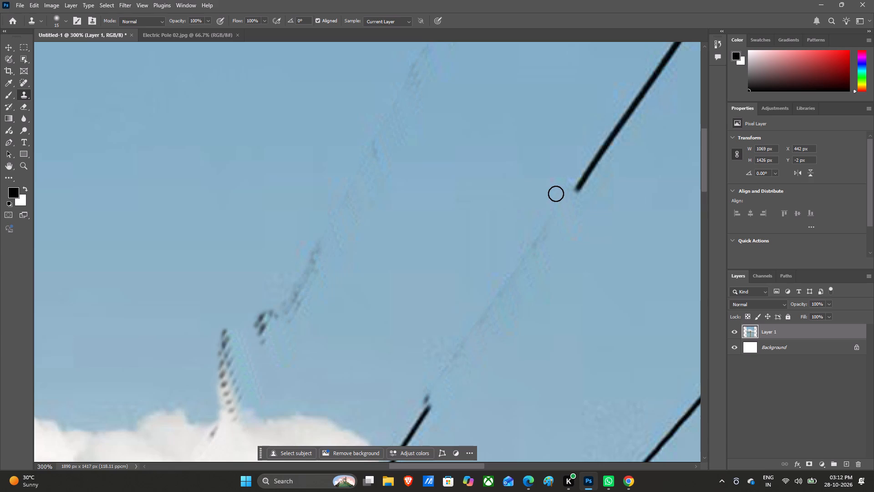
scroll(555, 190, "up", 6)
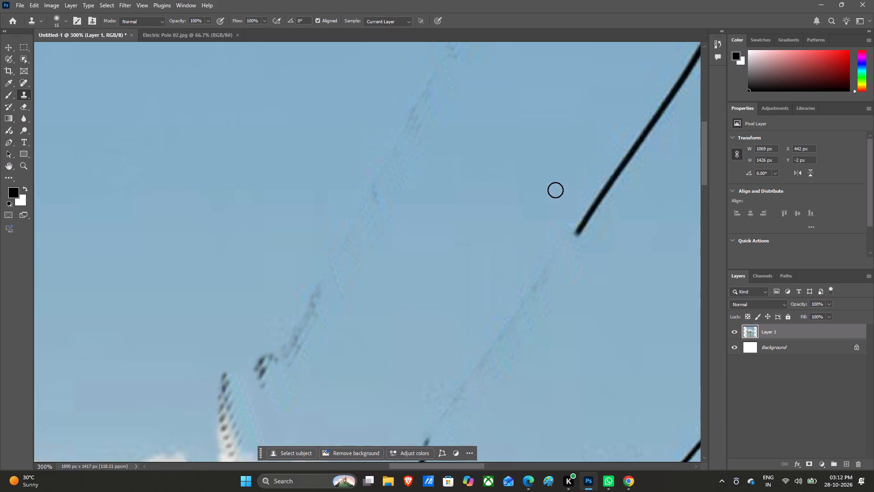
double_click(581, 238)
left_click(579, 234)
double_click(580, 231)
triple_click(581, 226)
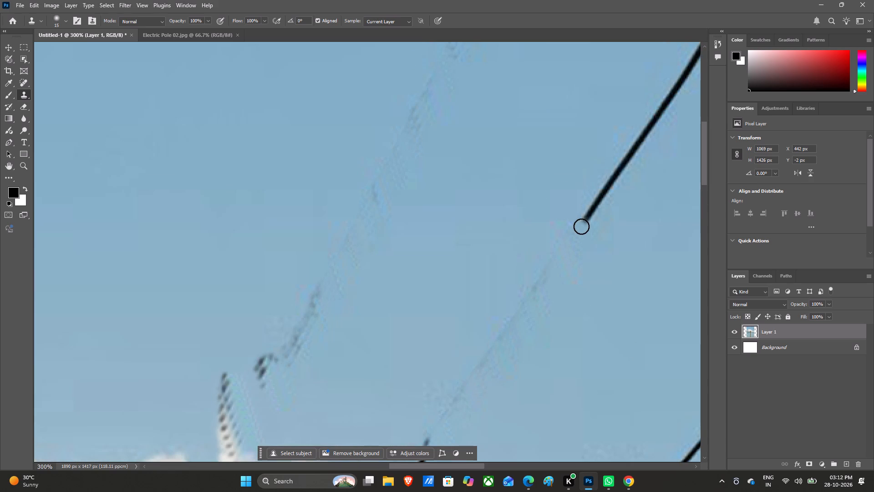
triple_click(582, 225)
triple_click(582, 225)
double_click(582, 225)
Clone sky over another short piece of the second wire with the 15 px brush, working up from the cut end.
right_click(584, 221)
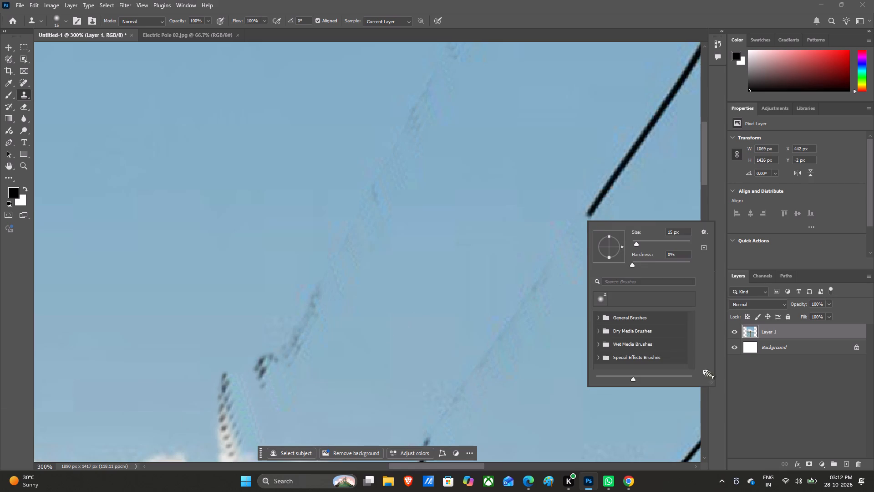
triple_click(593, 210)
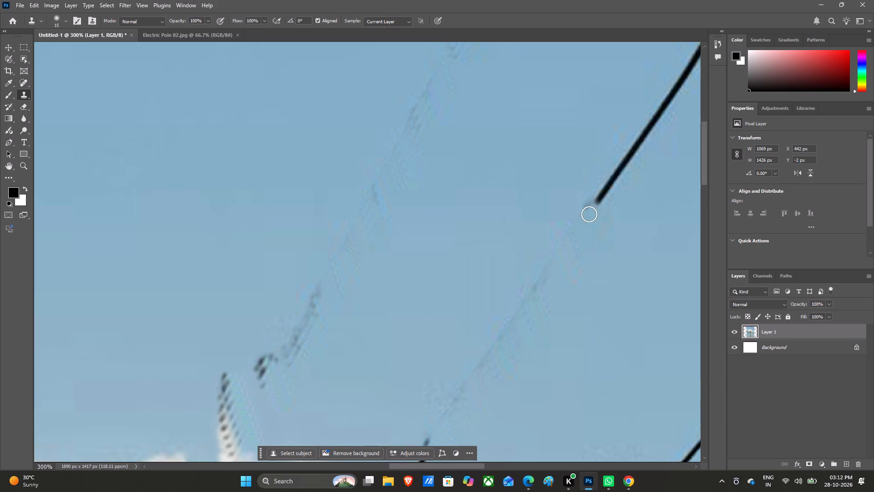
double_click(590, 211)
left_click(594, 207)
triple_click(597, 205)
triple_click(598, 203)
triple_click(601, 198)
left_click(602, 196)
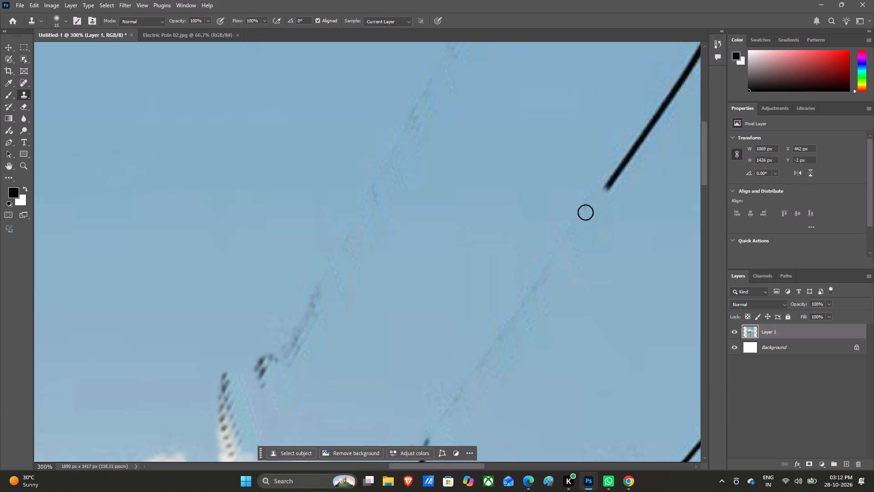
Clone sky further up the second wire from its cut end, removing another piece toward the image's top edge.
scroll(556, 244, "up", 8)
double_click(609, 246)
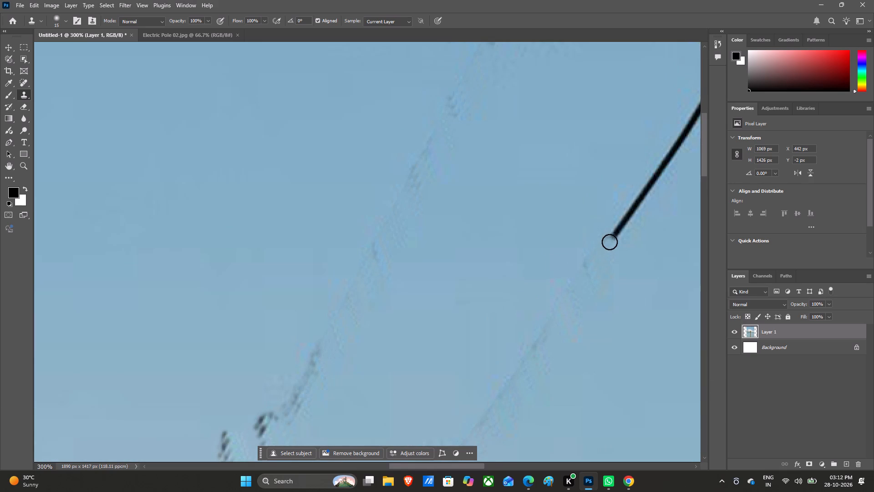
triple_click(610, 241)
left_click(610, 239)
double_click(617, 232)
double_click(622, 221)
triple_click(625, 214)
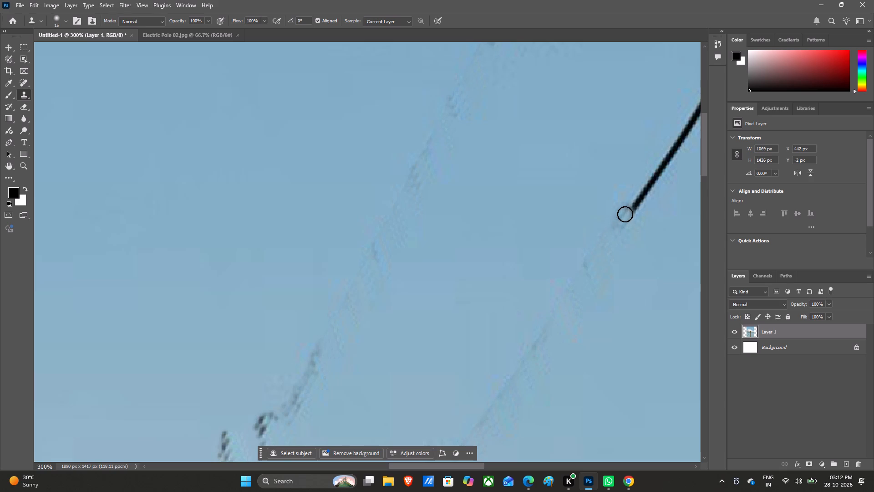
left_click(629, 209)
left_click(634, 208)
double_click(635, 204)
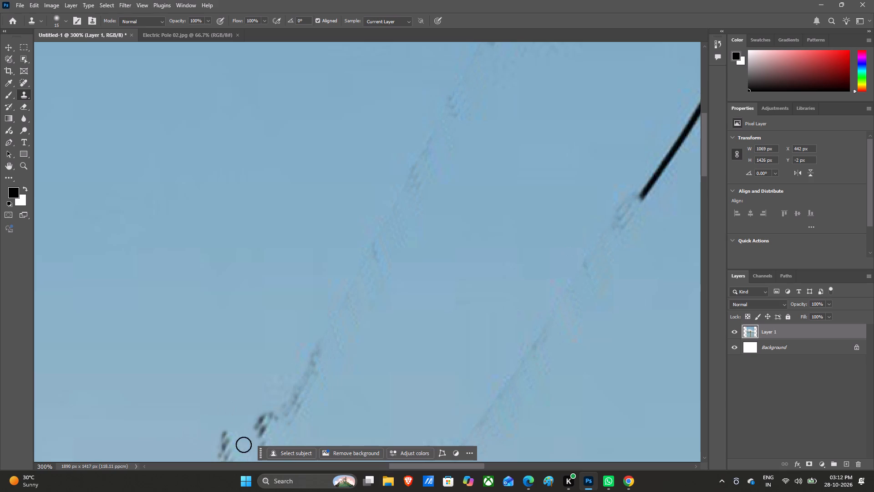
Bring the rest of the second wire into view and clone sky over the tip of its cut end.
triple_click(423, 466)
double_click(423, 466)
left_click_drag(426, 466, 431, 466)
left_click_drag(433, 467, 439, 468)
left_click_drag(440, 469, 447, 471)
left_click(447, 471)
left_click_drag(450, 473, 457, 475)
triple_click(457, 475)
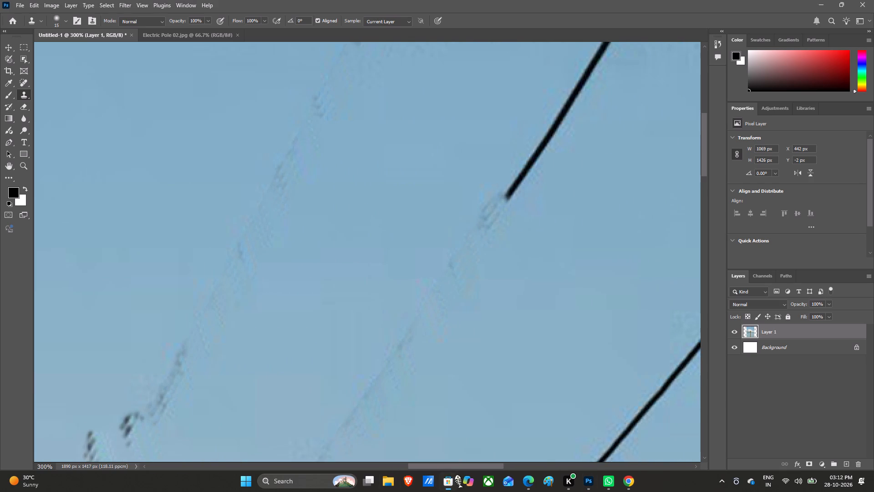
scroll(253, 488, "up", 2)
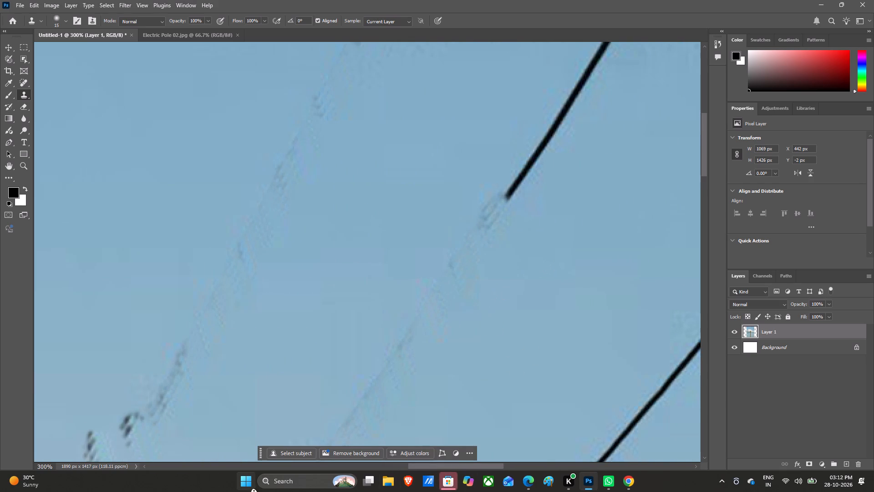
scroll(253, 488, "up", 2)
triple_click(506, 198)
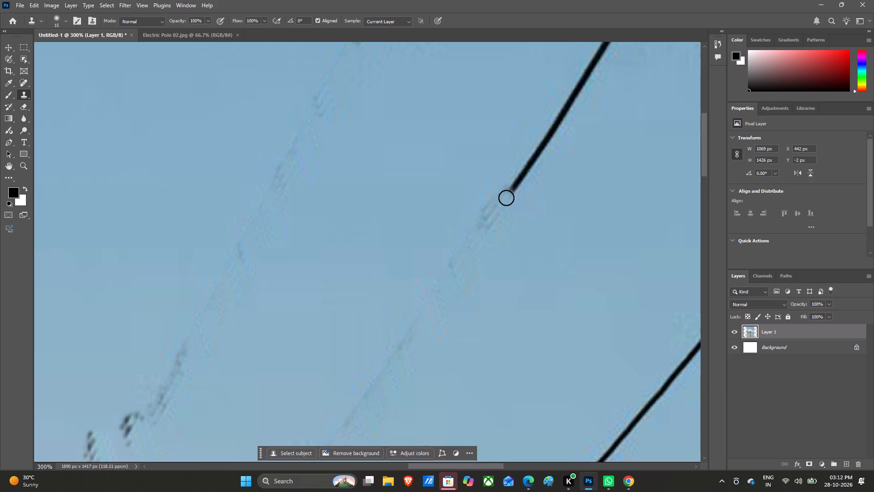
double_click(506, 198)
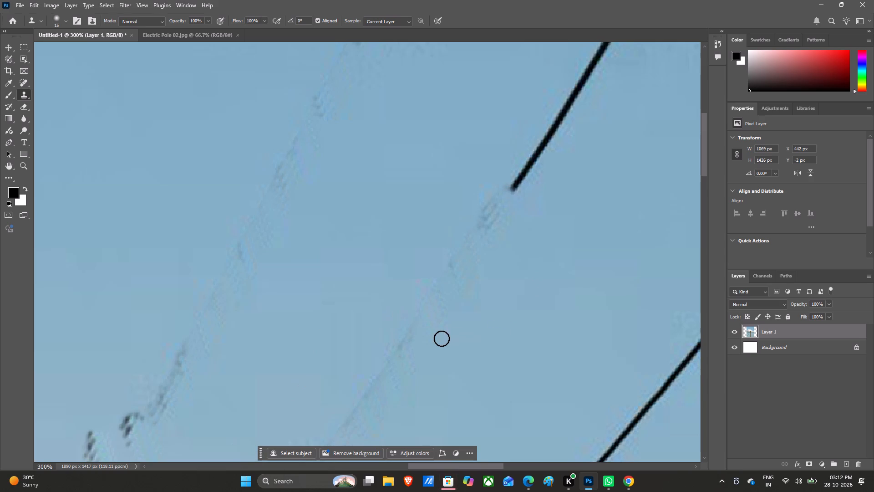
Clone over the second wire's top end, starting at the image's top edge and working down the wire.
scroll(436, 341, "up", 11)
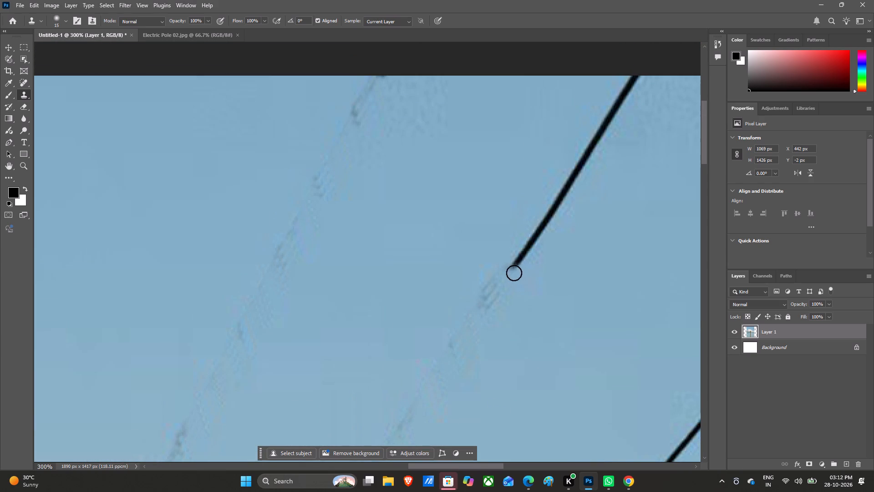
triple_click(635, 78)
double_click(635, 79)
double_click(630, 82)
left_click(628, 84)
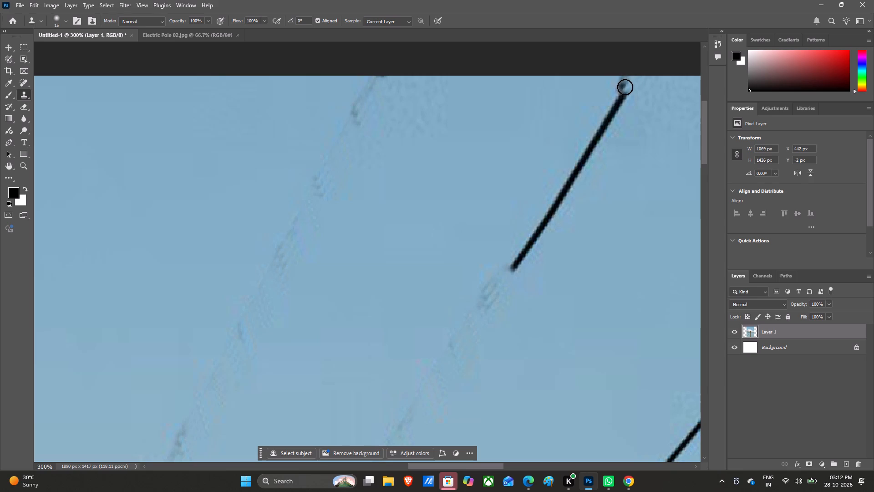
triple_click(625, 87)
double_click(622, 92)
left_click(620, 95)
double_click(619, 97)
triple_click(618, 101)
left_click(615, 104)
double_click(611, 107)
left_click(608, 112)
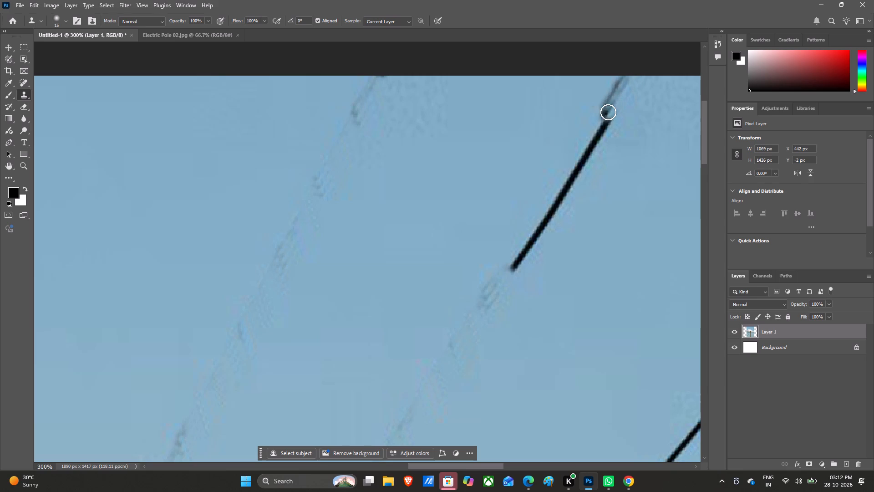
Clone sky over the dark traces left along the second wire's top end, just below the image's top edge.
double_click(646, 110)
double_click(624, 86)
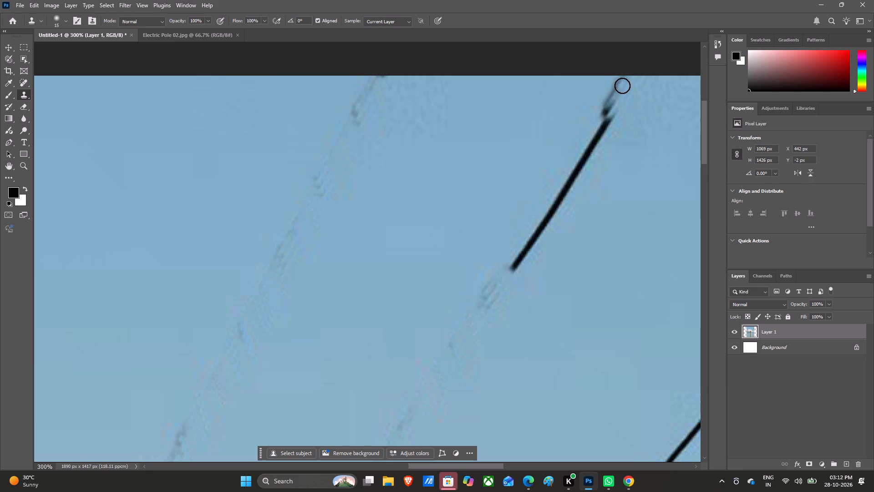
left_click(620, 87)
triple_click(618, 89)
double_click(615, 92)
triple_click(614, 96)
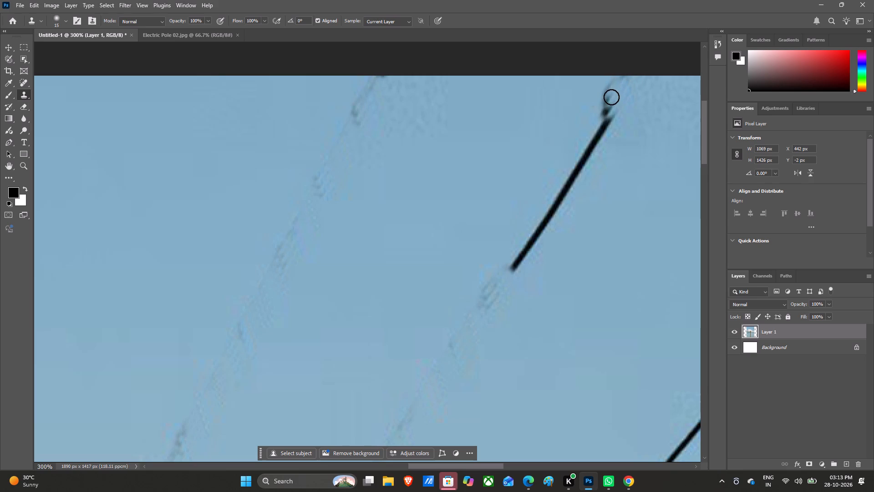
double_click(610, 97)
left_click(605, 102)
left_click(605, 104)
Clone sky over the upper cut end of the second wire's remaining piece and the dark smudges just above it.
triple_click(613, 118)
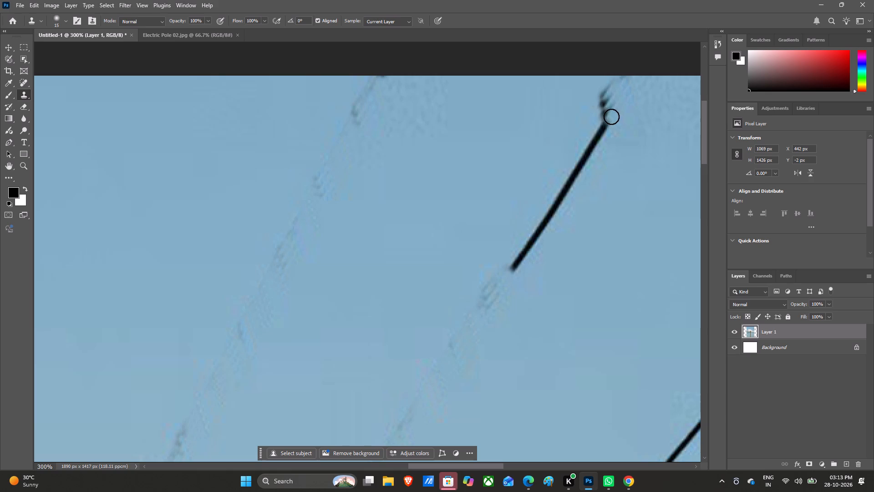
left_click(611, 116)
double_click(605, 108)
left_click(605, 105)
left_click(608, 94)
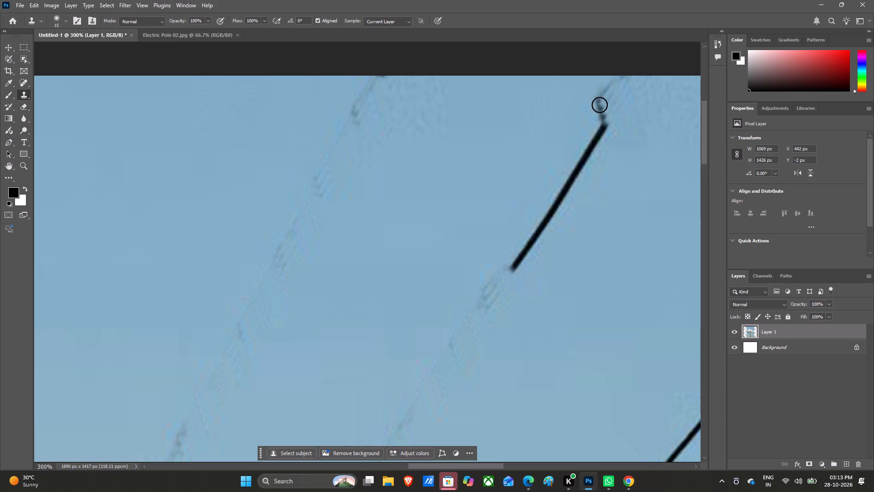
triple_click(600, 105)
left_click(600, 106)
double_click(607, 125)
triple_click(601, 122)
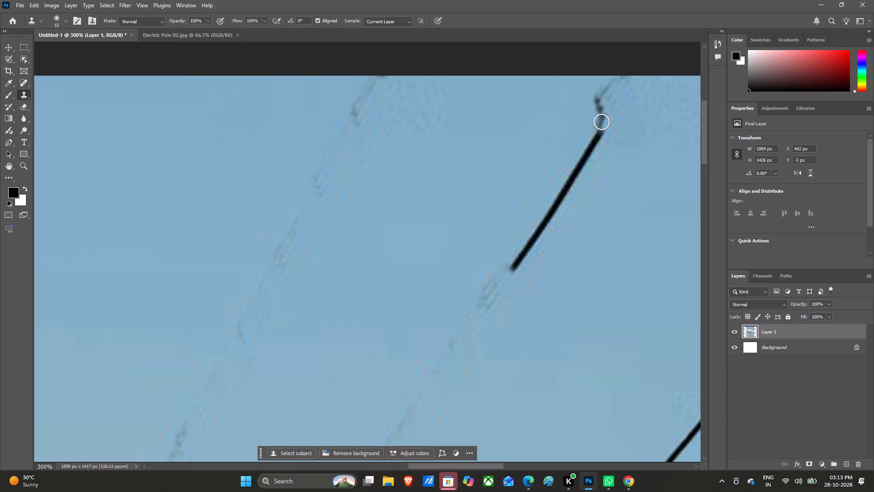
triple_click(600, 129)
triple_click(600, 131)
double_click(600, 131)
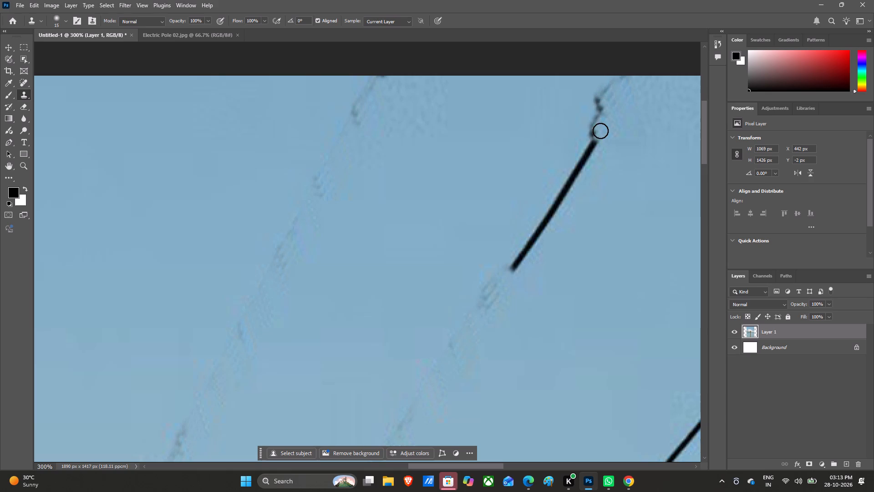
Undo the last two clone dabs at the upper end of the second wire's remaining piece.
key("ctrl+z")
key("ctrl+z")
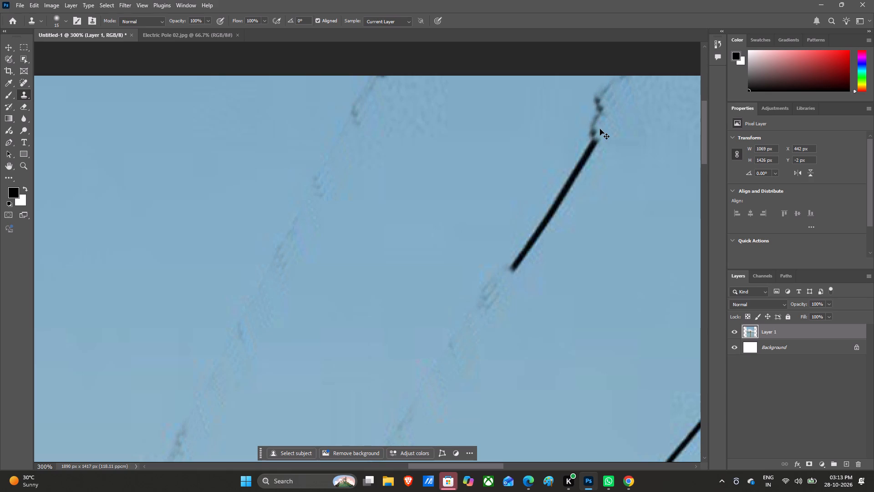
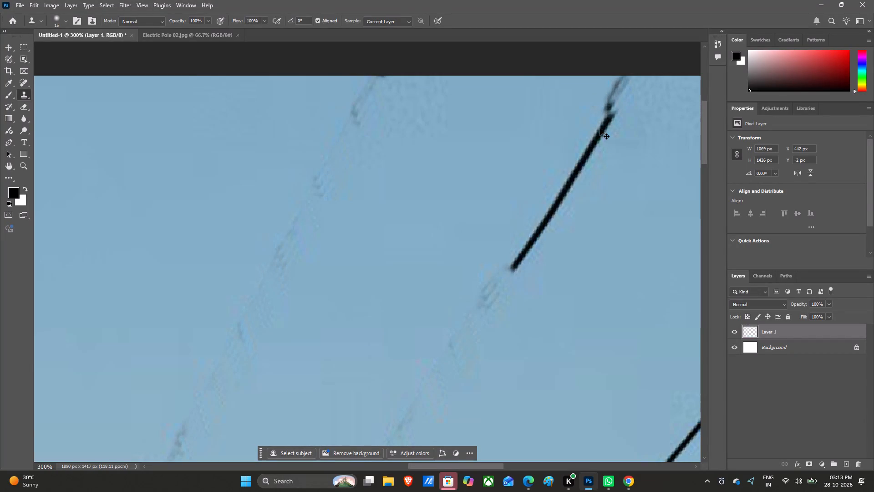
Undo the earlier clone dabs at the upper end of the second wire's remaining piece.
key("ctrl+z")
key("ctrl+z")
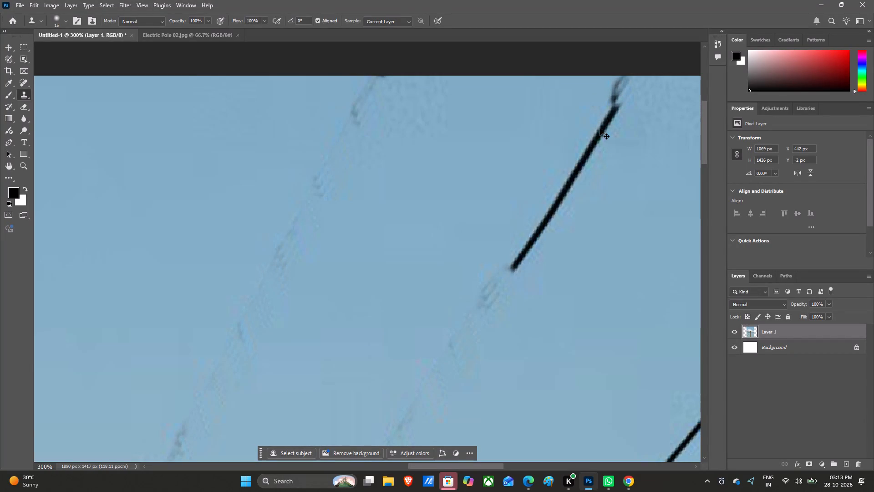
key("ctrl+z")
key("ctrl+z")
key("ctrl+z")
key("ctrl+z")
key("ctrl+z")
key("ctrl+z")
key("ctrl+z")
Clone sky over the lower third of the second wire's remaining piece, starting at its lower cut end and working upward.
left_click(516, 267)
triple_click(518, 264)
left_click(518, 264)
double_click(521, 259)
double_click(523, 252)
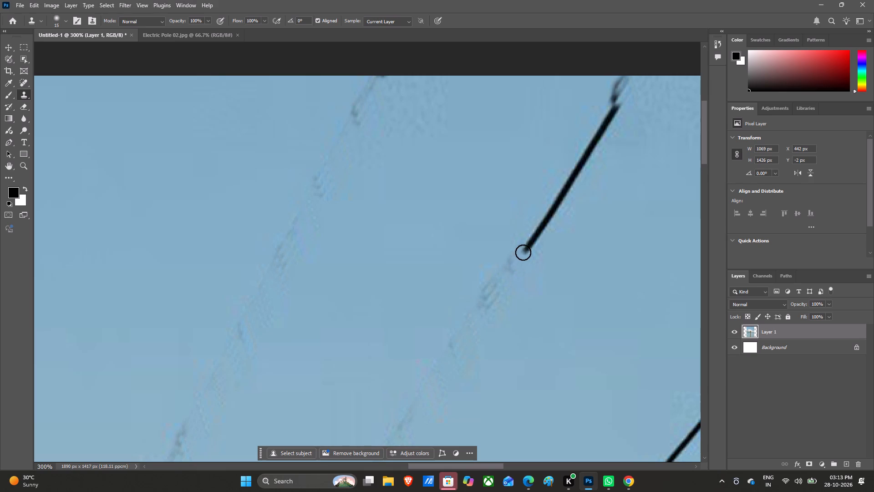
triple_click(526, 248)
triple_click(529, 247)
triple_click(535, 236)
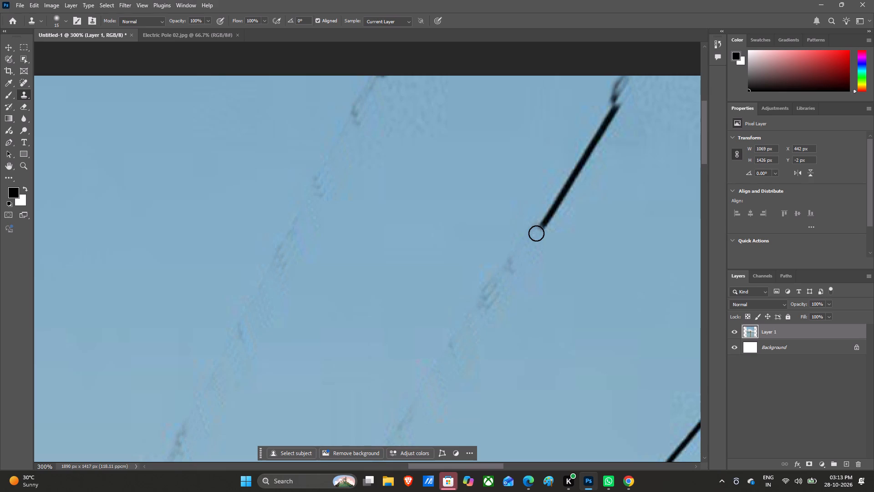
double_click(538, 230)
double_click(541, 228)
left_click(544, 225)
double_click(546, 222)
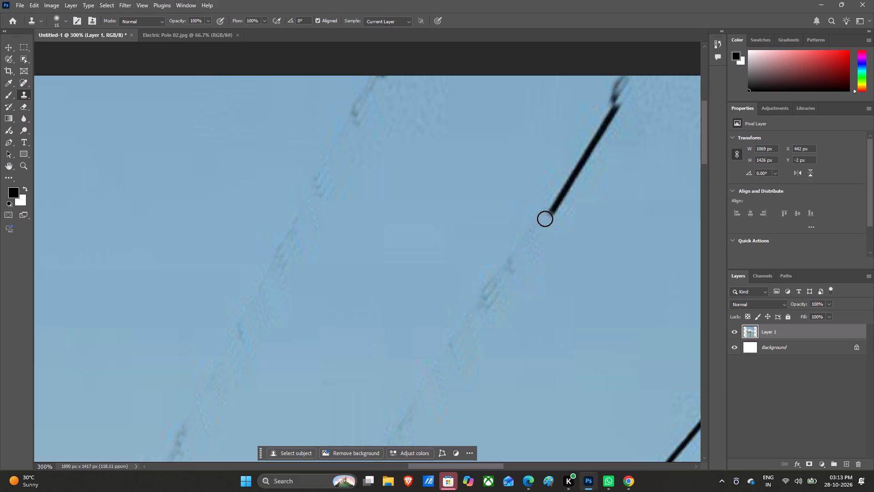
Clone sky over the middle of the second wire's remaining piece, continuing upward along the wire.
triple_click(552, 213)
double_click(552, 211)
triple_click(557, 205)
triple_click(563, 197)
double_click(566, 186)
triple_click(572, 178)
double_click(575, 173)
double_click(581, 165)
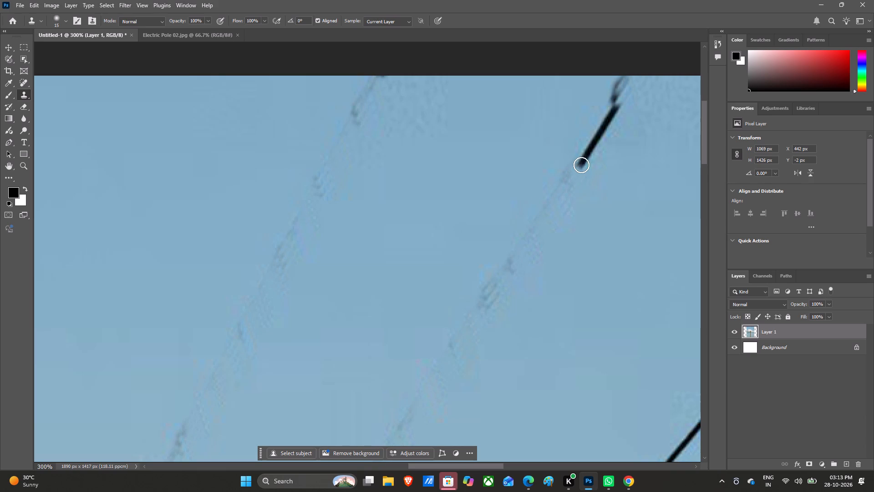
Clone sky over the upper part of the second wire's remaining piece, up to the dark traces just below the image's top edge.
left_click(583, 162)
double_click(589, 153)
double_click(594, 145)
left_click(595, 142)
double_click(602, 132)
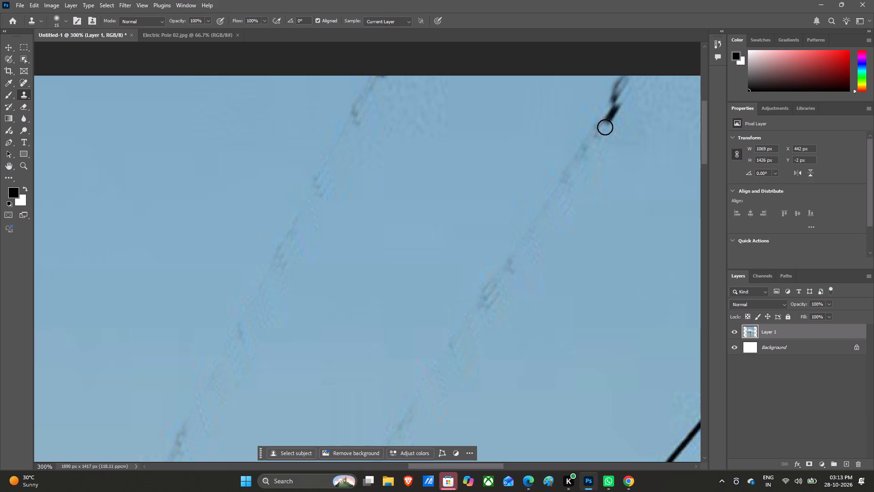
double_click(605, 126)
left_click(609, 117)
double_click(611, 113)
double_click(615, 110)
double_click(619, 97)
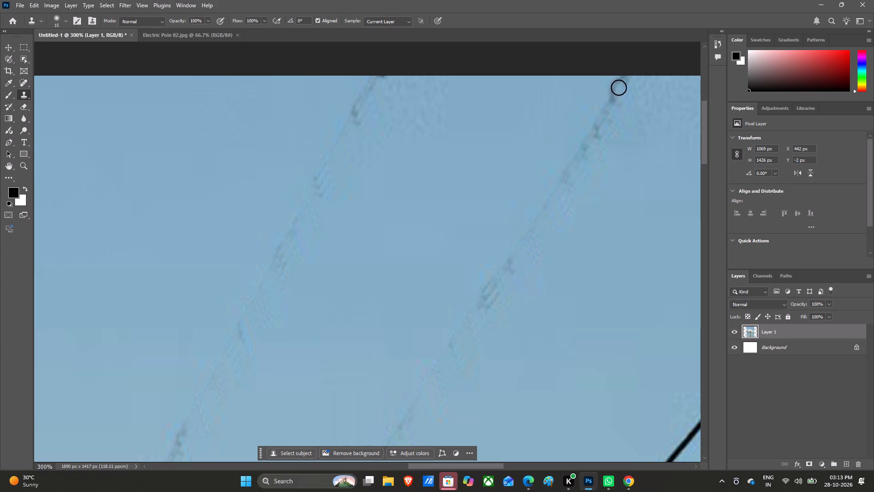
Clone sky over the second wire's lower section, from its cut upper end down toward the edge of the white cloud.
scroll(520, 241, "down", 20)
scroll(520, 241, "down", 1)
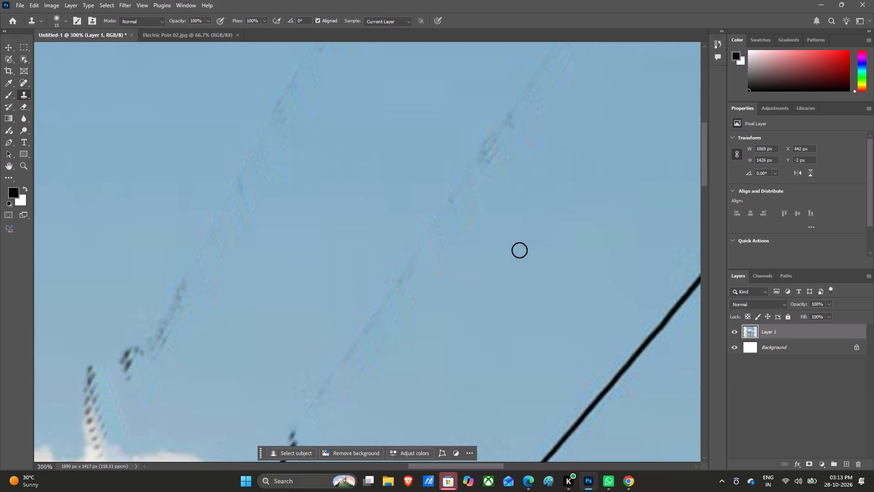
scroll(519, 250, "down", 2)
scroll(519, 256, "up", 1)
scroll(519, 256, "down", 20)
scroll(519, 256, "down", 6)
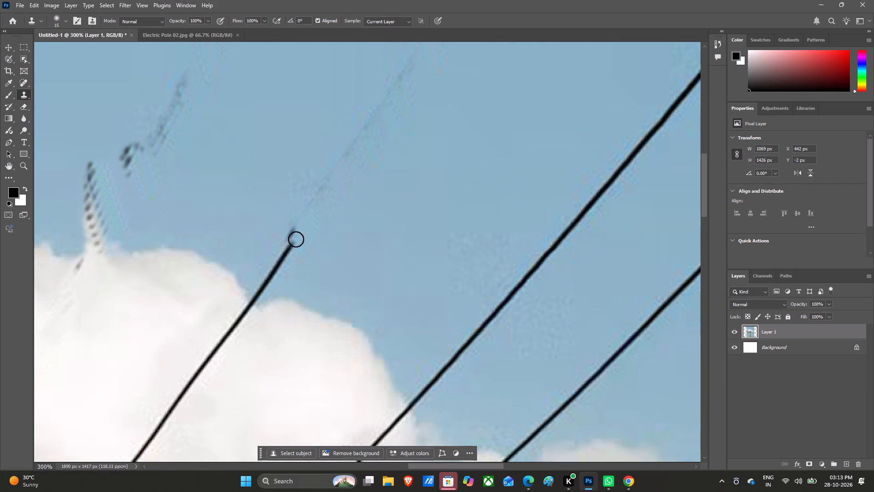
double_click(293, 242)
left_click(293, 246)
double_click(283, 256)
left_click(282, 259)
double_click(275, 269)
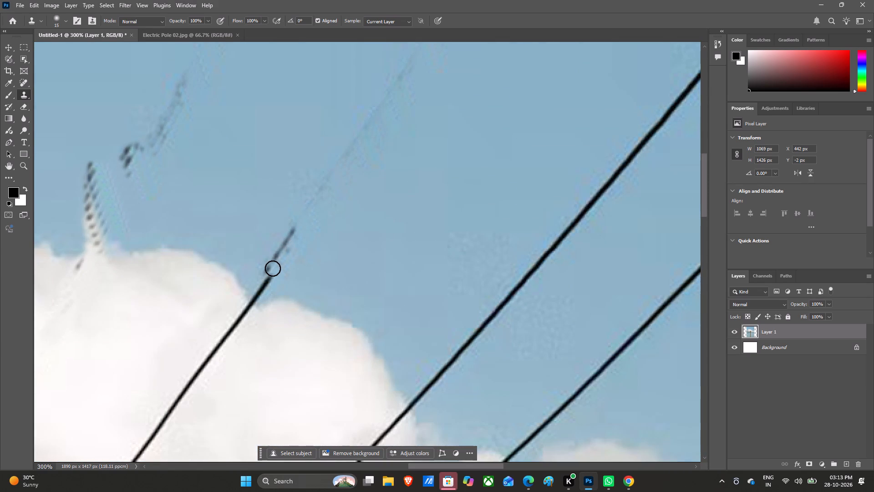
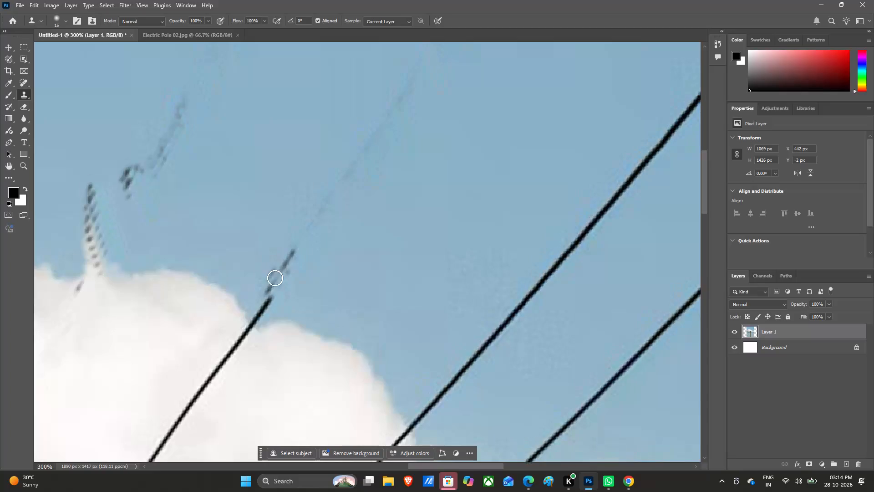
Clone sky over the dark remnants at the second wire's cut upper end, down to the white cloud's edge.
left_click(290, 256)
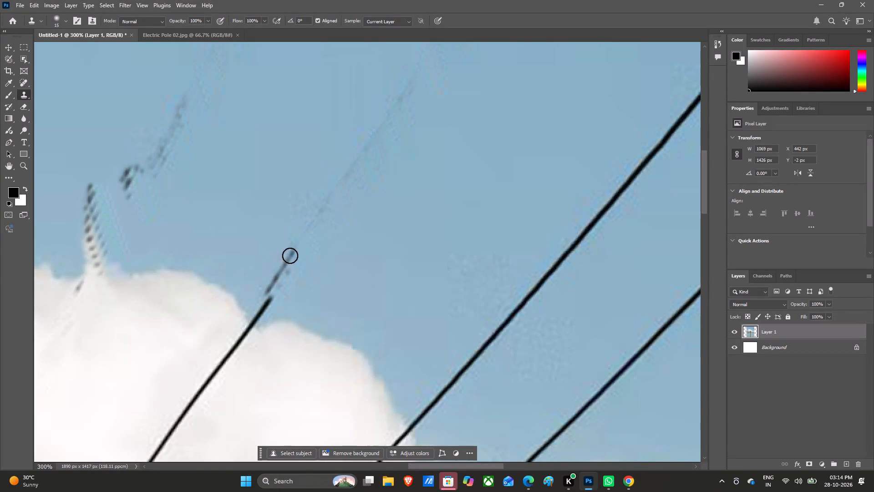
left_click(285, 261)
left_click(281, 268)
left_click(276, 278)
left_click(275, 281)
double_click(270, 294)
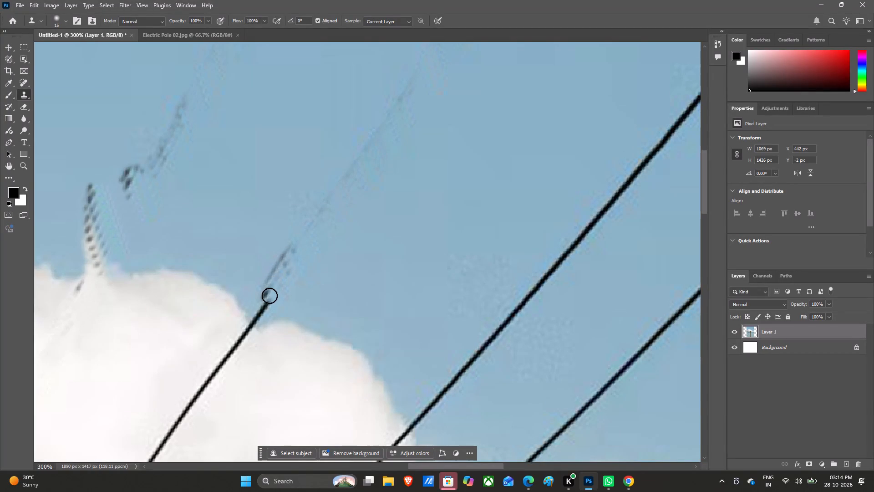
double_click(266, 300)
left_click(261, 305)
double_click(260, 311)
double_click(258, 315)
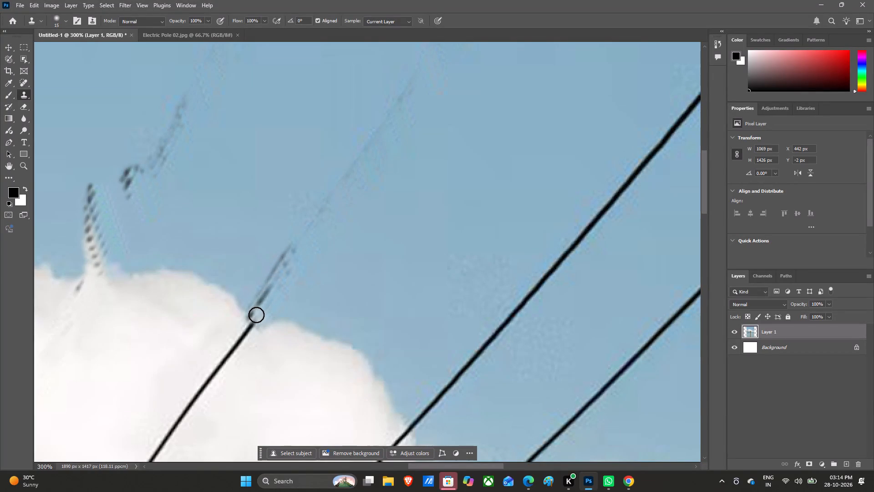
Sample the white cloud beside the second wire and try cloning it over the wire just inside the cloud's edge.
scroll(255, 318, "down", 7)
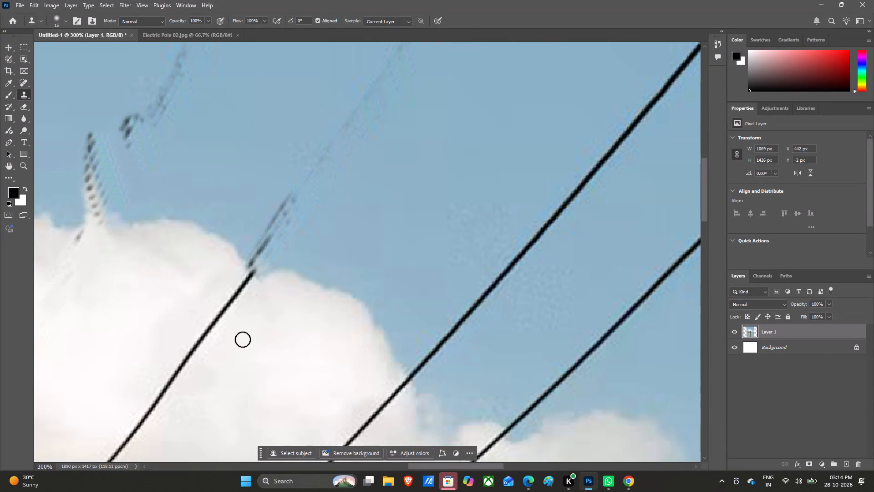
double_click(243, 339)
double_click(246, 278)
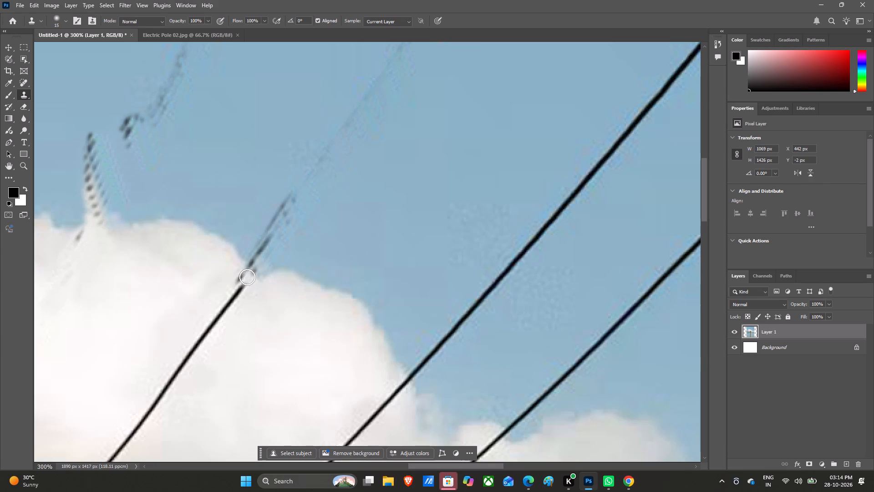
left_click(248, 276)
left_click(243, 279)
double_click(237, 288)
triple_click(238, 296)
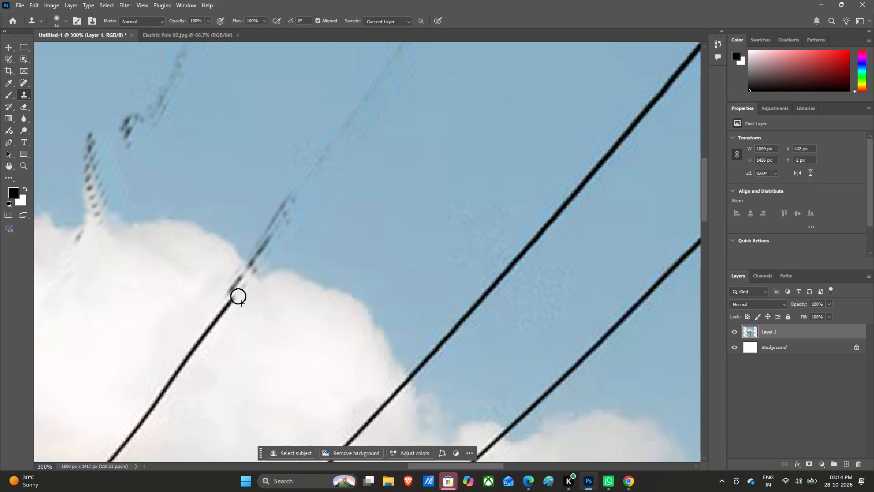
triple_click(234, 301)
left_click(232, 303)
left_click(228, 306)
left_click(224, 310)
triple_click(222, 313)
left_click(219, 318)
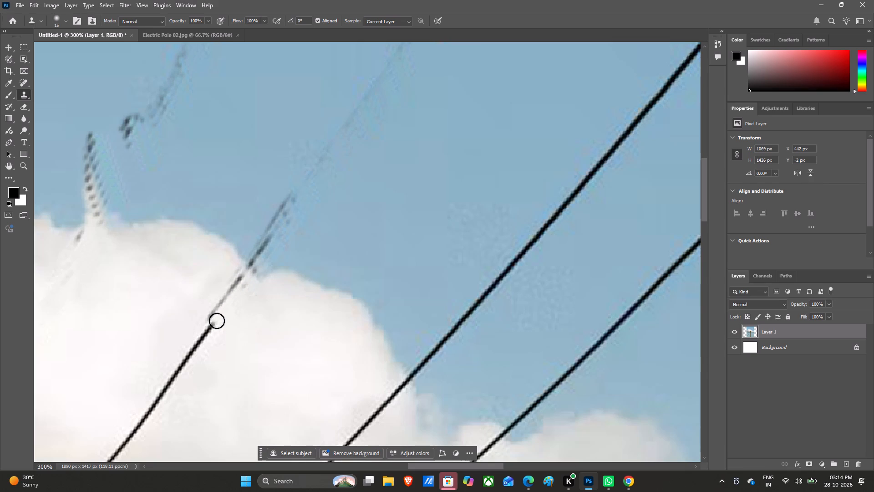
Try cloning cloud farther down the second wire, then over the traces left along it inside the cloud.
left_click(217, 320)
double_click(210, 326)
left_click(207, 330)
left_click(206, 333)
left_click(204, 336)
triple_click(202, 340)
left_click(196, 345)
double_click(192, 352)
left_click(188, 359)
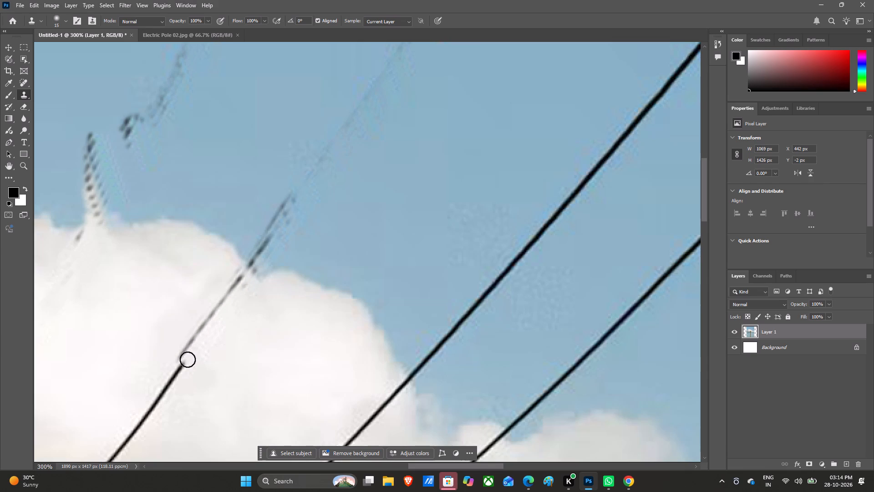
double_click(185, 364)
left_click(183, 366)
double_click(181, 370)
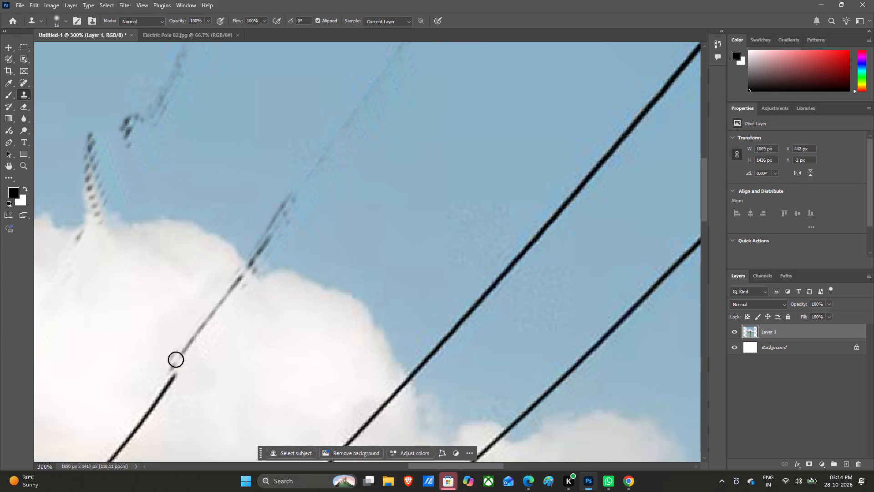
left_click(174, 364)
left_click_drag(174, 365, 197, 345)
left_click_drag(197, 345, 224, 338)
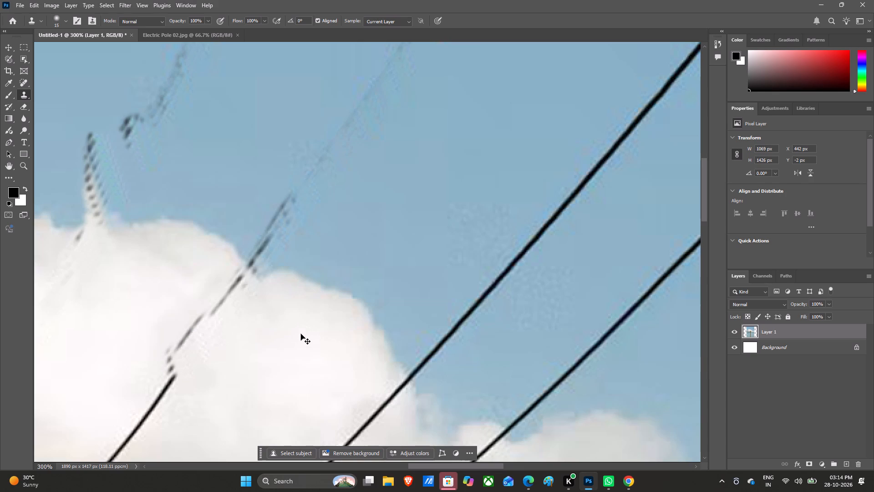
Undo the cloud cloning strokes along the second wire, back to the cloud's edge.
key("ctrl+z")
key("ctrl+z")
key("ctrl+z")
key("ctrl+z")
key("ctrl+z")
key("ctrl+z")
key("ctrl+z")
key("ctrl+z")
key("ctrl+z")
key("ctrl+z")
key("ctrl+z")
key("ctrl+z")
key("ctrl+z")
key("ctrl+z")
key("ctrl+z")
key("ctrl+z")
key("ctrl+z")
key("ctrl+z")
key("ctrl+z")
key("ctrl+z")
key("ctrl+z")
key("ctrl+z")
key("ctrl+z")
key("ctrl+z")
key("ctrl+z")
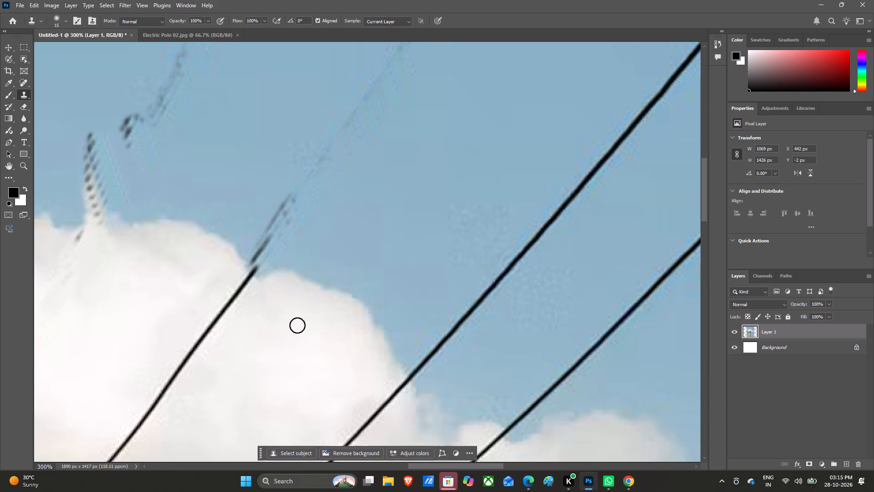
Sample the cloud beside the second wire's middle and clone it over a short stretch, working downward.
left_click(202, 376)
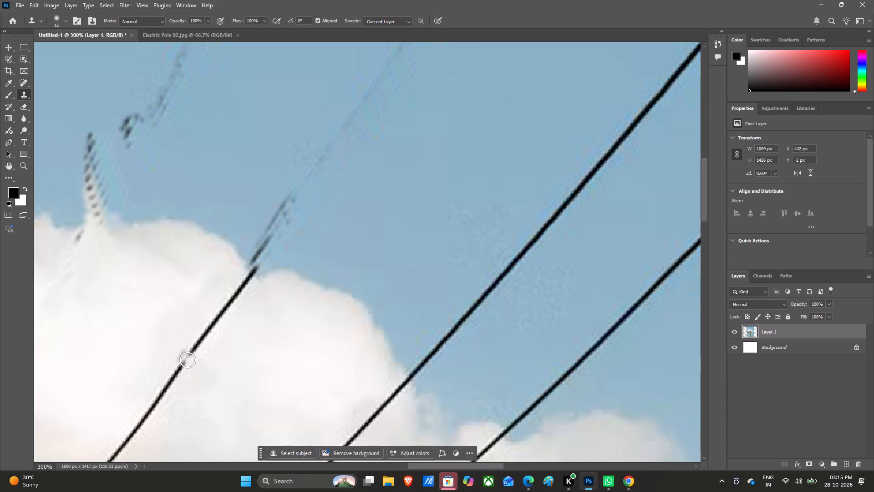
double_click(188, 360)
double_click(185, 365)
double_click(182, 370)
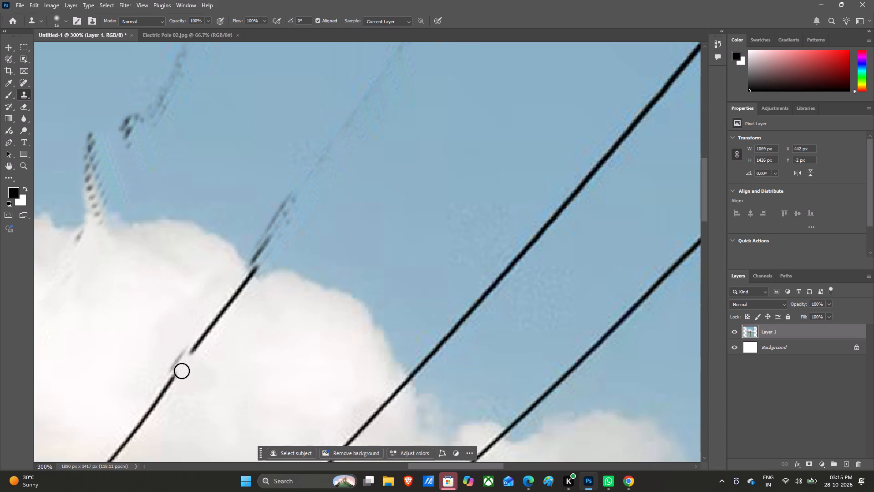
double_click(177, 376)
left_click(172, 385)
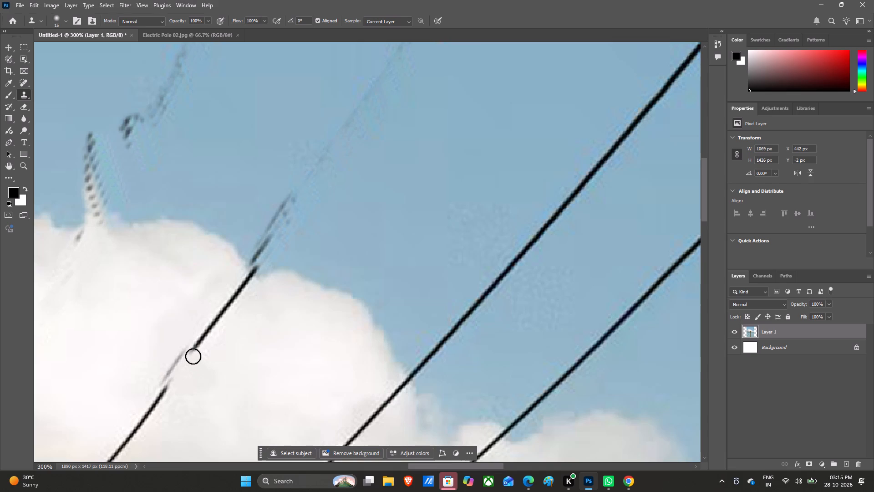
Clone cloud over the second wire from the new gap upward, to just below the cloud's edge.
double_click(192, 354)
left_click(194, 347)
double_click(197, 345)
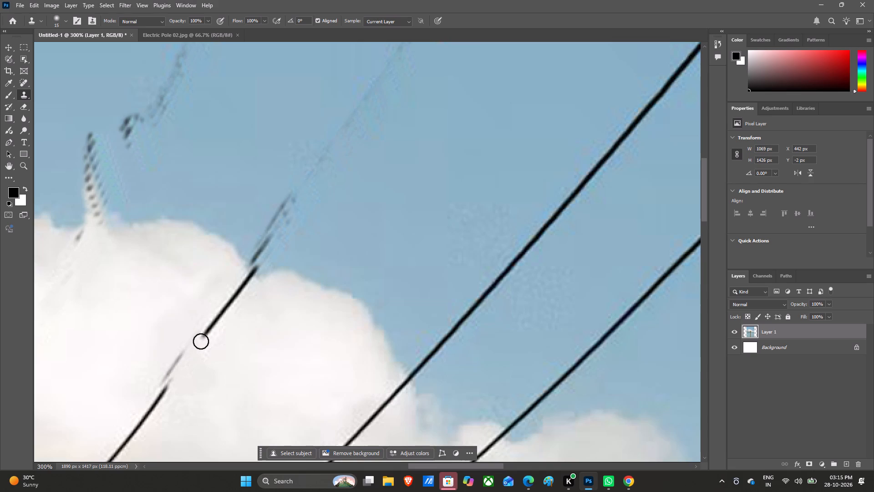
left_click(201, 341)
double_click(204, 336)
left_click(207, 331)
double_click(213, 327)
double_click(215, 322)
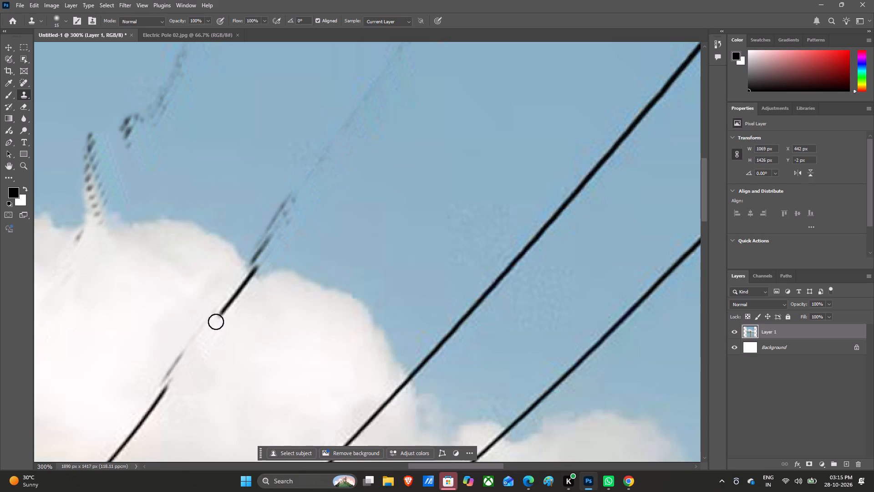
triple_click(220, 317)
double_click(225, 309)
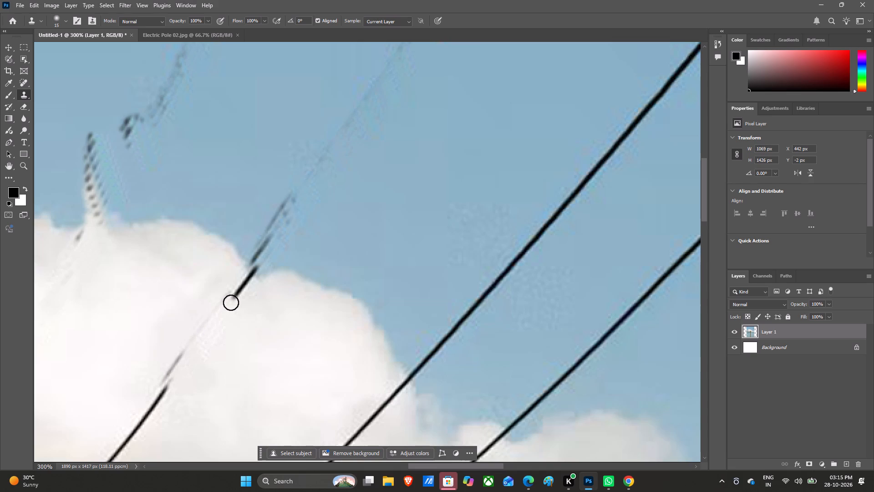
left_click(231, 302)
Resample the cloud near its upper edge and clone it over the second wire's last piece up to that edge.
double_click(275, 305)
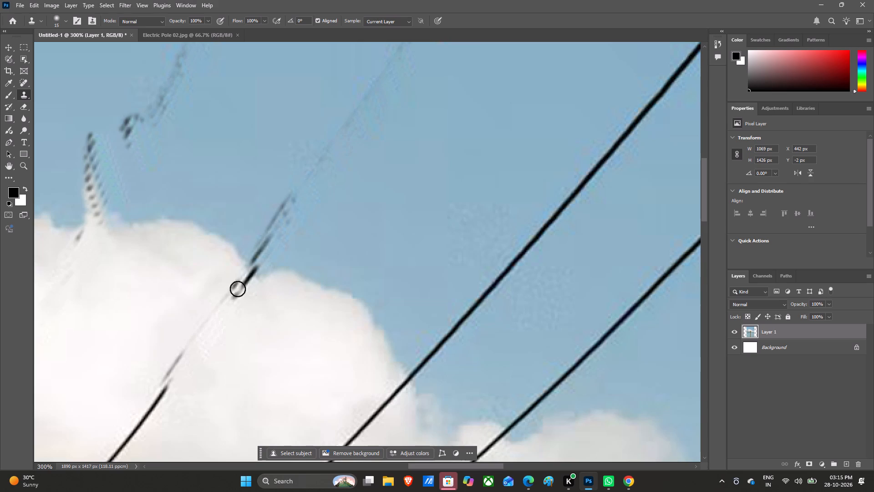
left_click(236, 294)
left_click(239, 289)
double_click(244, 285)
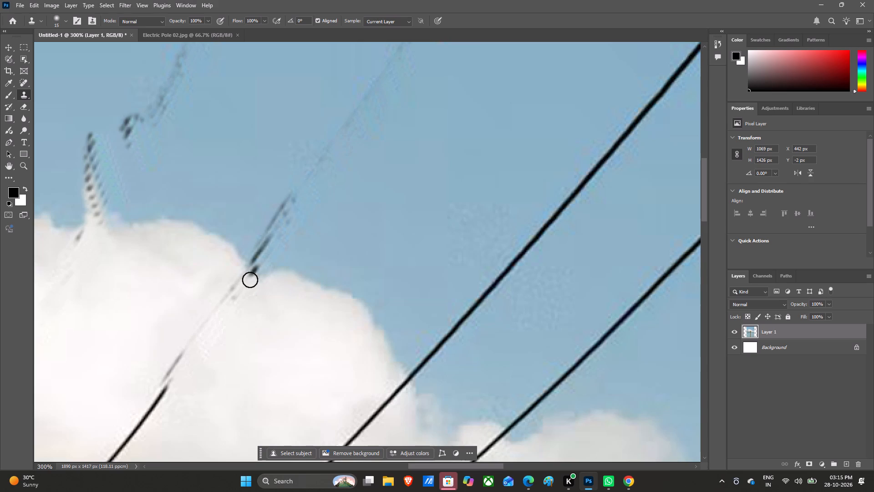
left_click(250, 280)
left_click(253, 274)
Resample clean sky, enlarge the clone brush to 35 px, and cover the second wire's faint traces above the cloud.
scroll(326, 389, "up", 5)
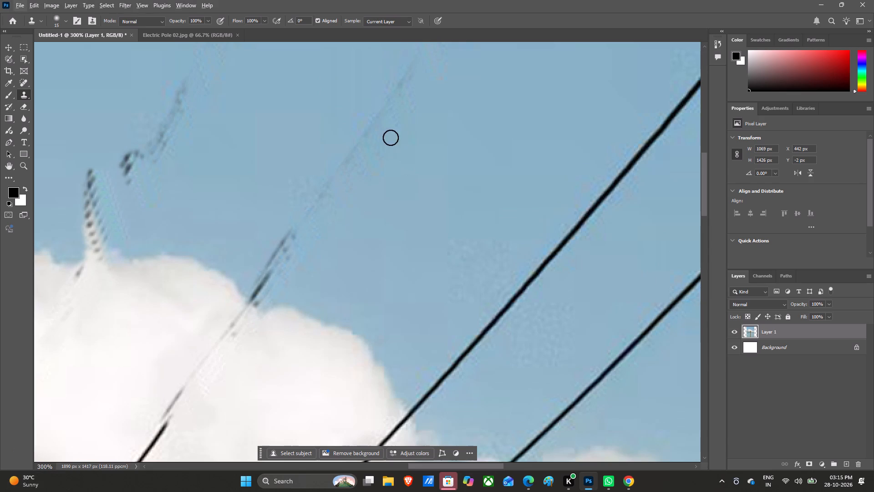
double_click(438, 122, "alt")
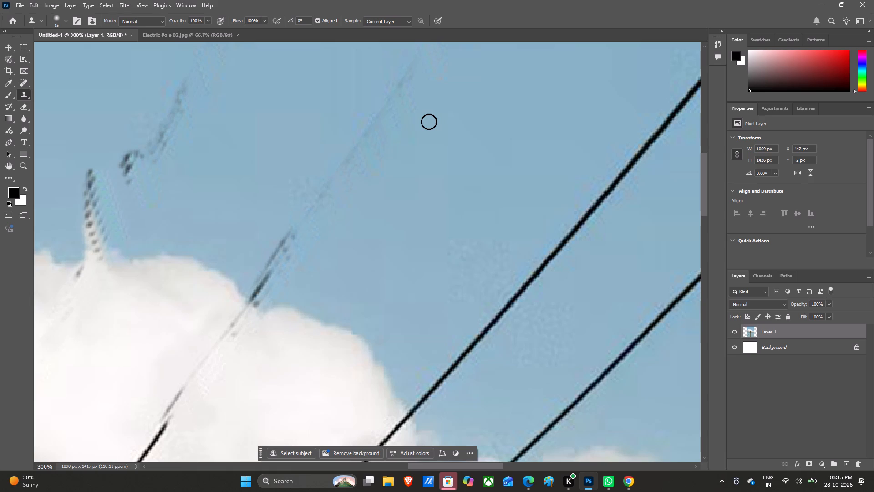
type("]]]]")
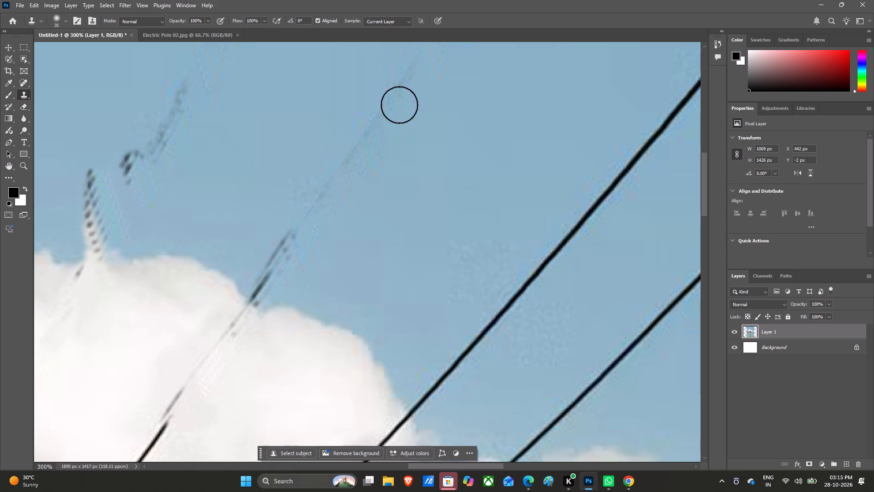
left_click(396, 101)
left_click(394, 97)
left_click_drag(393, 97, 337, 200)
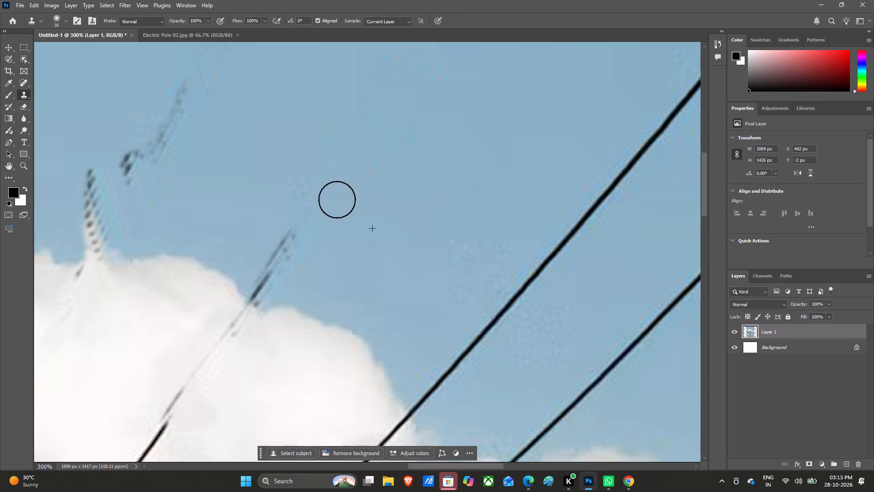
left_click_drag(337, 200, 288, 238)
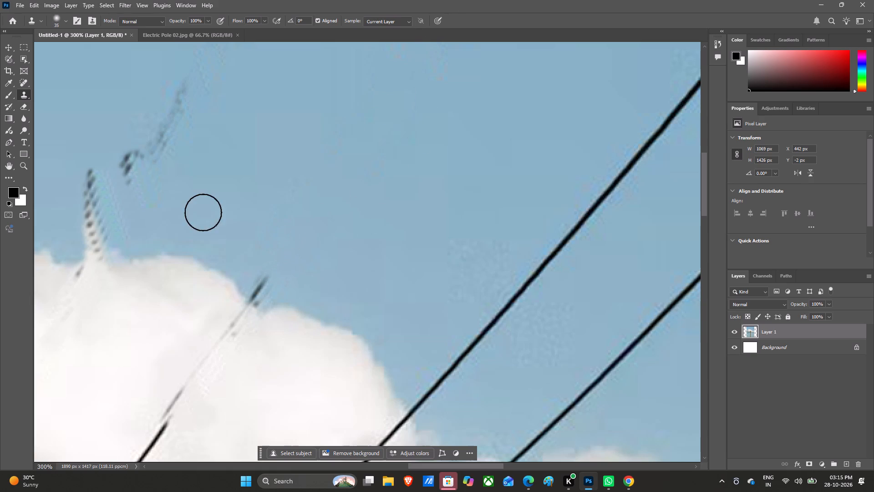
Resample clean sky beside the first wire's leftover traces above the cloud and clone it over them.
double_click(196, 147, "alt")
left_click(185, 97)
left_click_drag(185, 97, 175, 129)
left_click_drag(179, 115, 145, 160)
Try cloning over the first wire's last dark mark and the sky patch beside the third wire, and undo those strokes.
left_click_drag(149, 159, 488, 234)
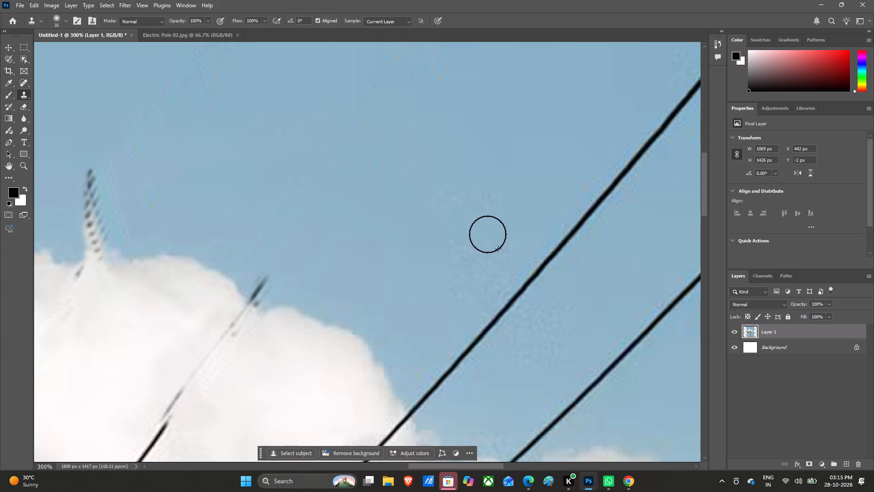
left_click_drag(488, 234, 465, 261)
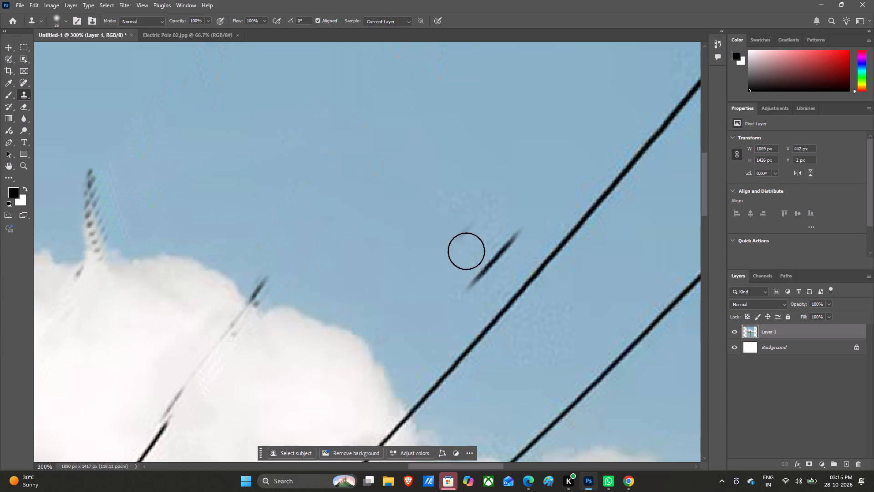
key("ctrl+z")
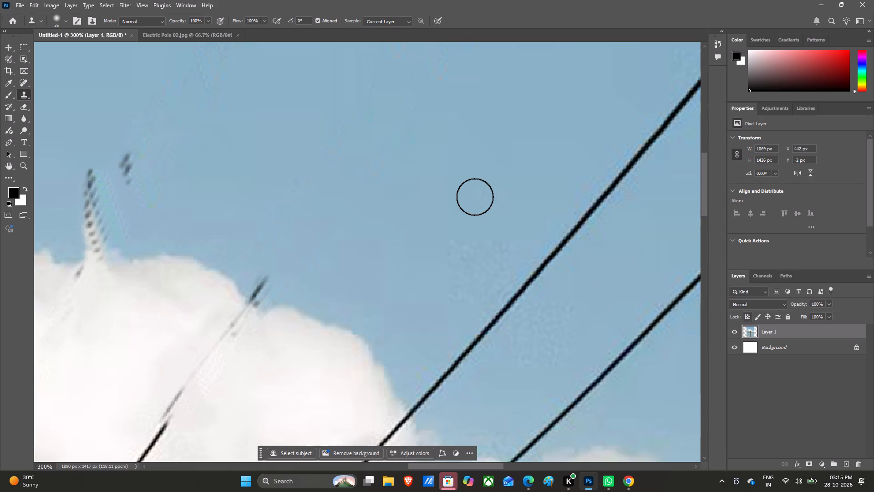
Clone sky over the faint traces of the first and second wires in the open sky between the cloud and top edge.
scroll(471, 197, "up", 17)
scroll(471, 197, "up", 6)
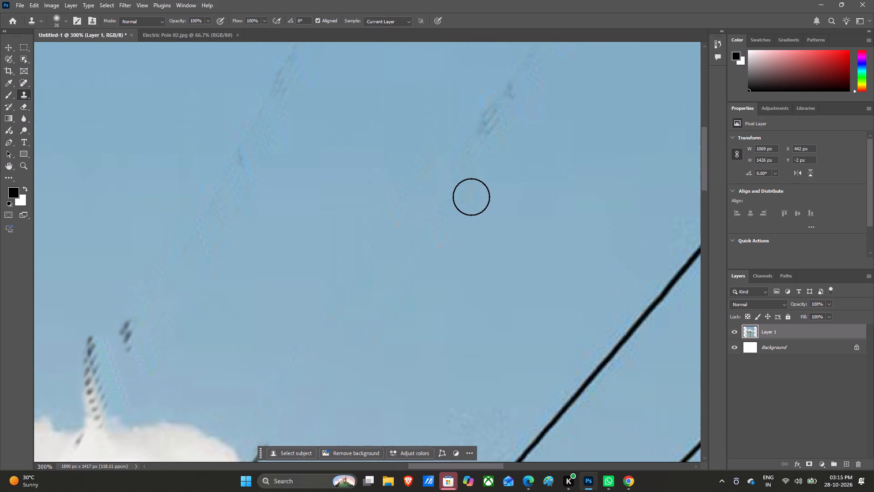
scroll(471, 197, "up", 4)
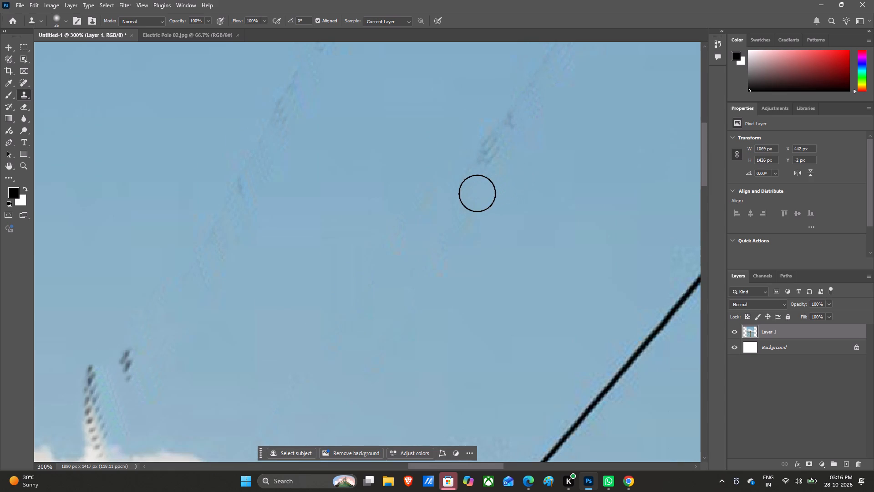
left_click_drag(488, 155, 423, 166)
left_click_drag(478, 160, 586, 144)
left_click_drag(628, 131, 639, 120)
left_click_drag(635, 112, 353, 177)
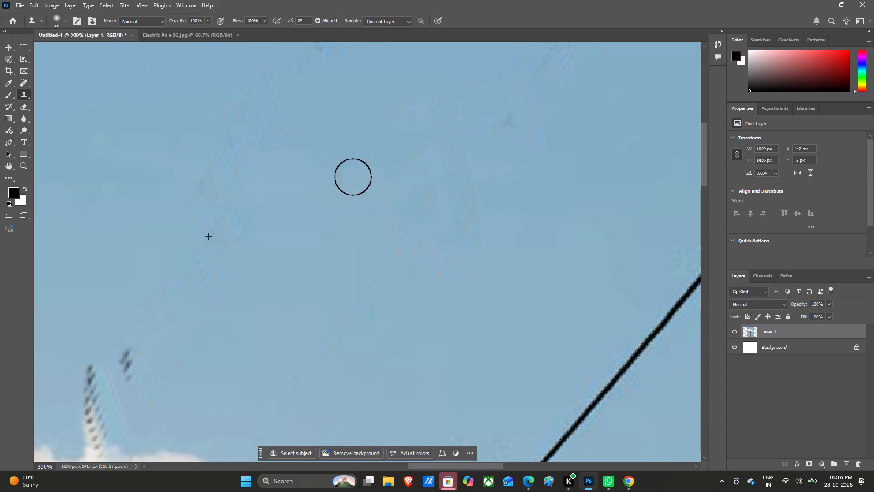
left_click_drag(353, 177, 410, 134)
left_click_drag(460, 141, 457, 145)
left_click(457, 145)
Clone sky over the second wire's leftover dark traces just below the image's top edge.
scroll(443, 150, "up", 12)
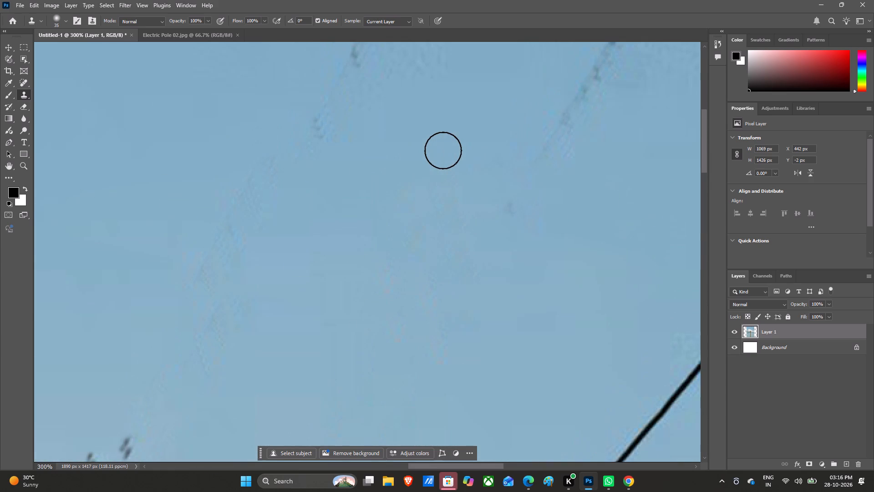
scroll(483, 206, "up", 10)
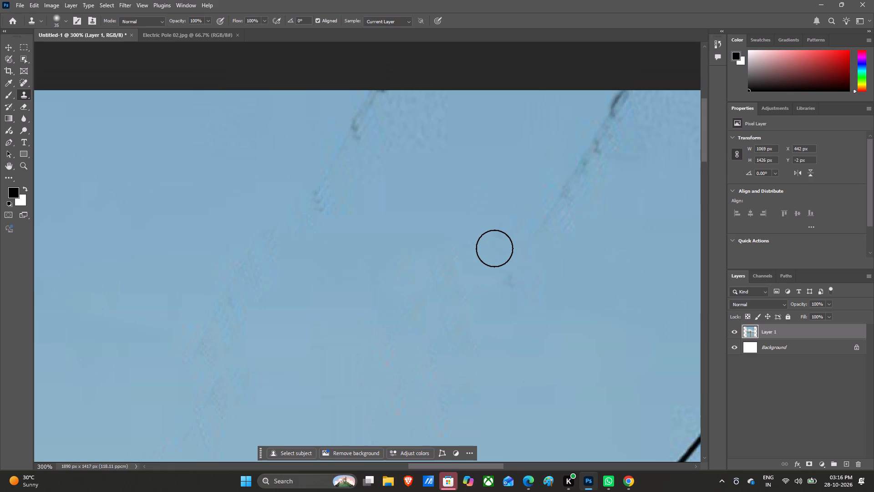
left_click(521, 233)
left_click_drag(527, 231, 544, 226)
left_click_drag(556, 221, 458, 226)
left_click_drag(458, 227, 508, 223)
left_click_drag(576, 210, 562, 261)
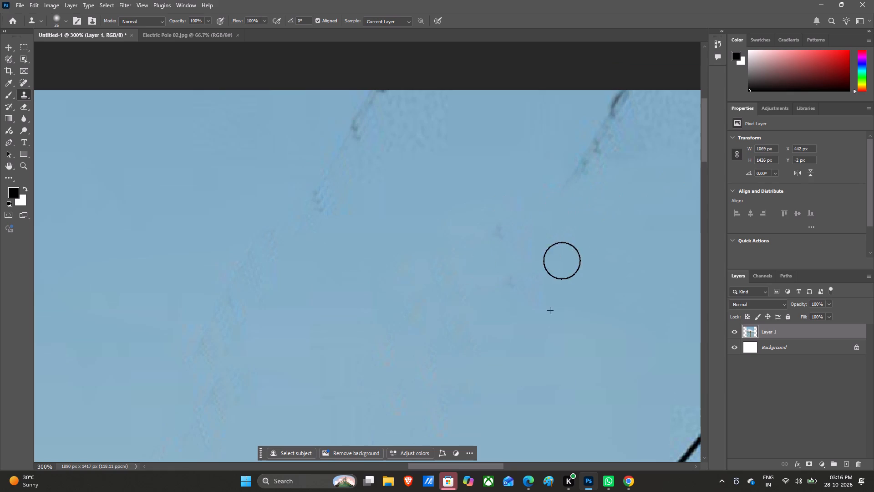
left_click_drag(562, 261, 433, 157)
left_click_drag(473, 156, 506, 156)
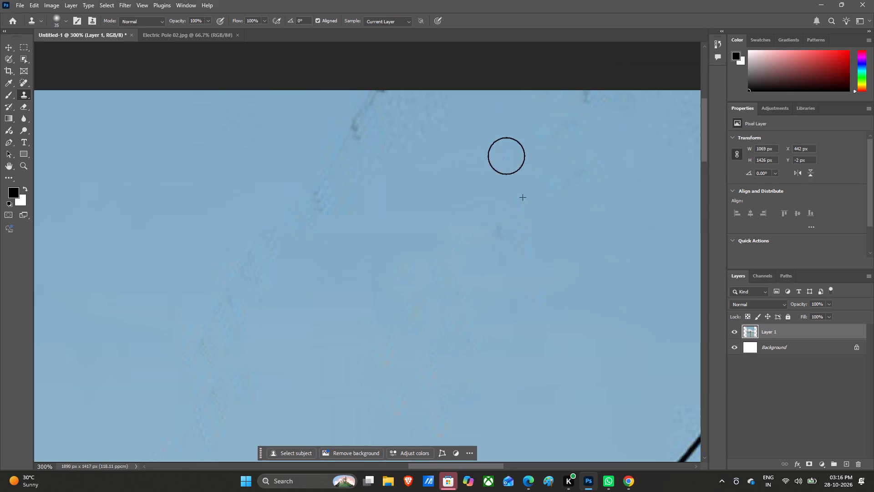
left_click_drag(506, 156, 514, 154)
Clone sky over the first wire's dark traces below the top edge, resampling nearby sky for the leftover specks.
left_click_drag(531, 144, 424, 200)
left_click_drag(436, 193, 417, 164)
left_click_drag(427, 158, 288, 201)
left_click_drag(325, 178, 295, 204)
left_click_drag(322, 188, 329, 137)
double_click(323, 143)
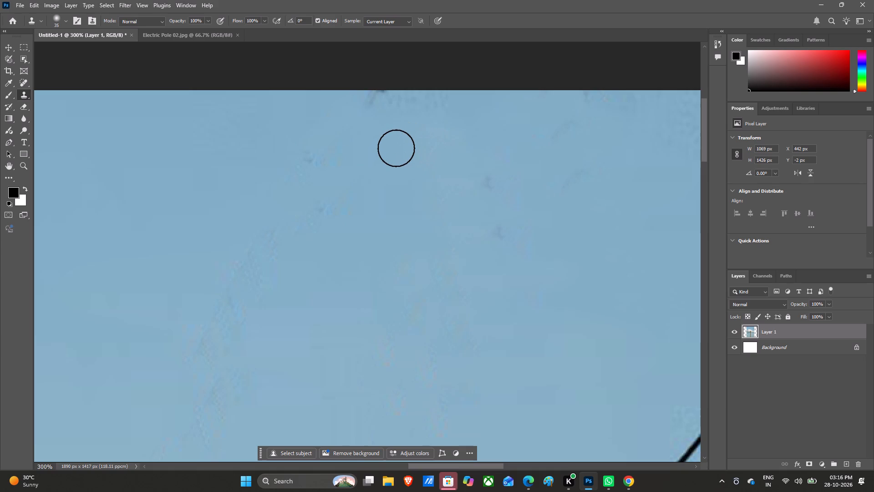
left_click(410, 147, "alt")
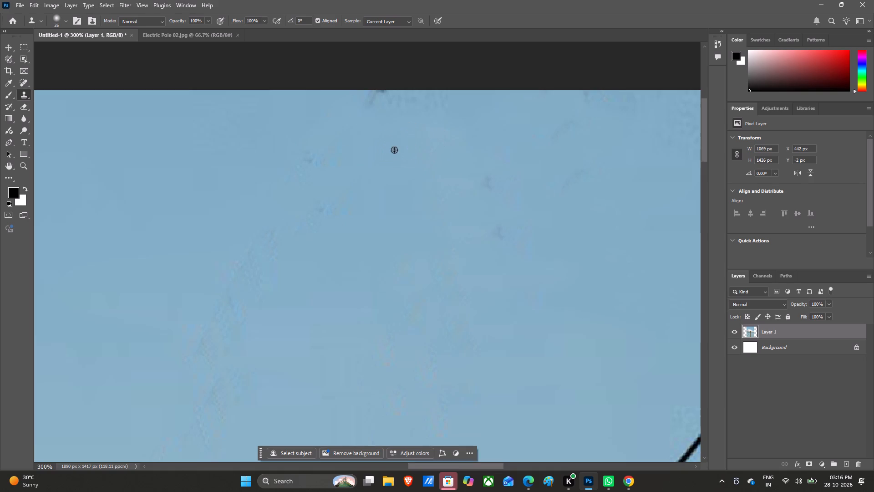
left_click_drag(361, 161, 347, 162, "alt")
left_click_drag(328, 163, 357, 161, "alt")
triple_click(357, 161, "alt")
left_click_drag(324, 149, 320, 149, "alt")
double_click(311, 152, "alt")
Resample sky and blend the faint specks of the first and second wires in the upper sky with broad clone strokes.
double_click(447, 207)
left_click_drag(447, 207, 371, 190)
left_click(371, 190, "alt")
left_click_drag(371, 192, 433, 198, "alt")
left_click_drag(464, 194, 488, 182, "alt")
left_click_drag(490, 175, 241, 190, "alt")
left_click_drag(388, 231, 610, 275, "alt")
left_click_drag(648, 279, 356, 180, "alt")
double_click(356, 180, "alt")
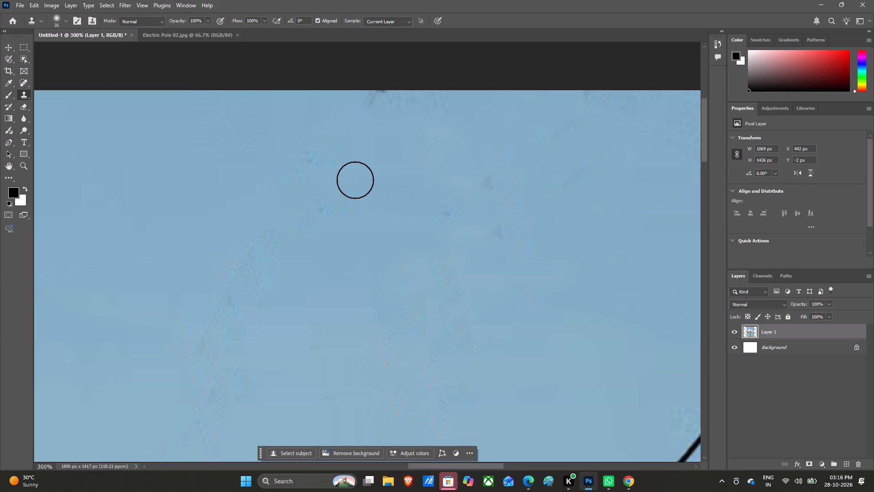
triple_click(355, 179)
left_click_drag(342, 179, 287, 179)
left_click_drag(300, 182, 397, 179)
left_click_drag(396, 178, 518, 177)
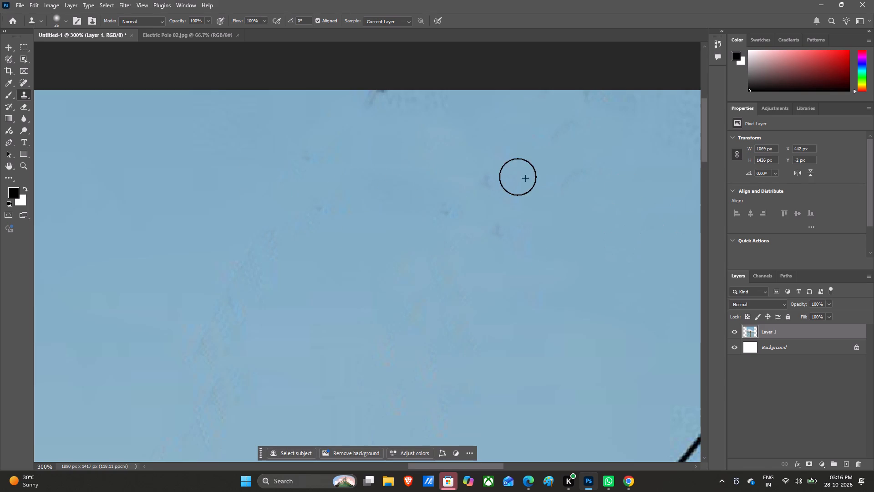
left_click_drag(518, 177, 442, 180)
left_click_drag(483, 178, 464, 66)
left_click_drag(464, 66, 219, 323)
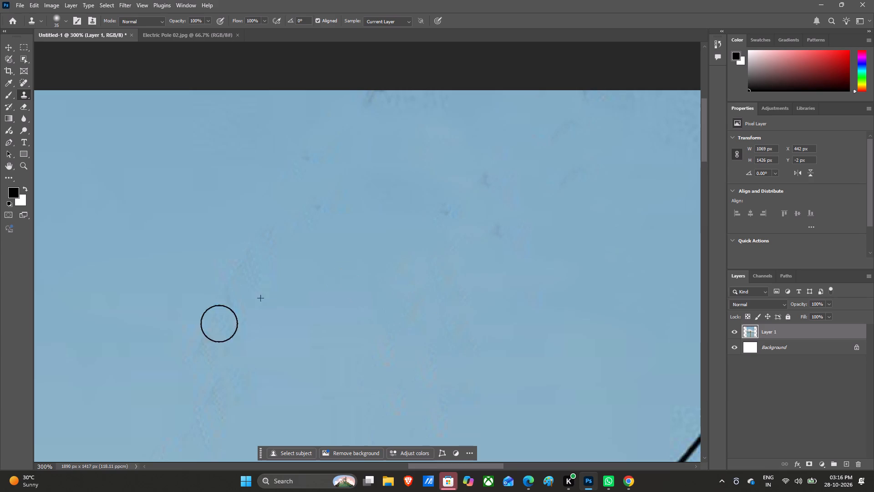
left_click_drag(219, 323, 448, 191)
left_click(448, 191)
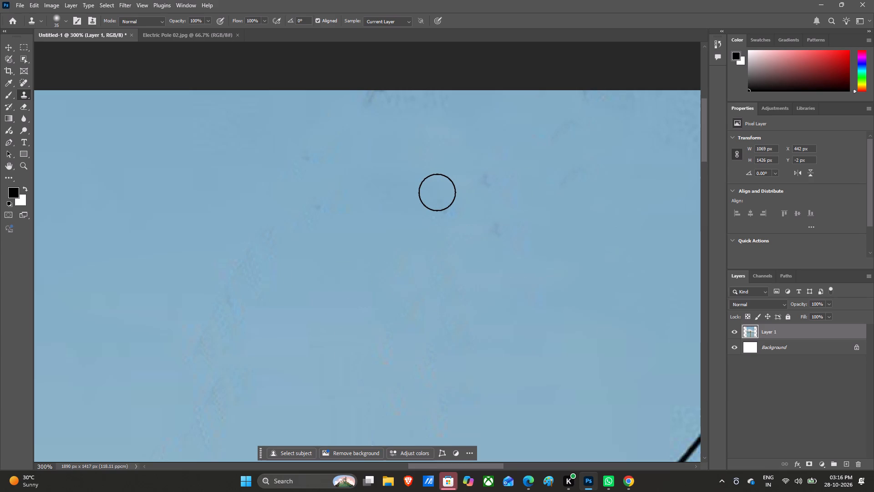
Clone over the first wire's dark marks in the sky just above the cloud.
scroll(437, 192, "down", 13)
scroll(437, 195, "up", 1)
scroll(437, 195, "down", 6)
scroll(482, 234, "up", 1)
scroll(482, 234, "down", 6)
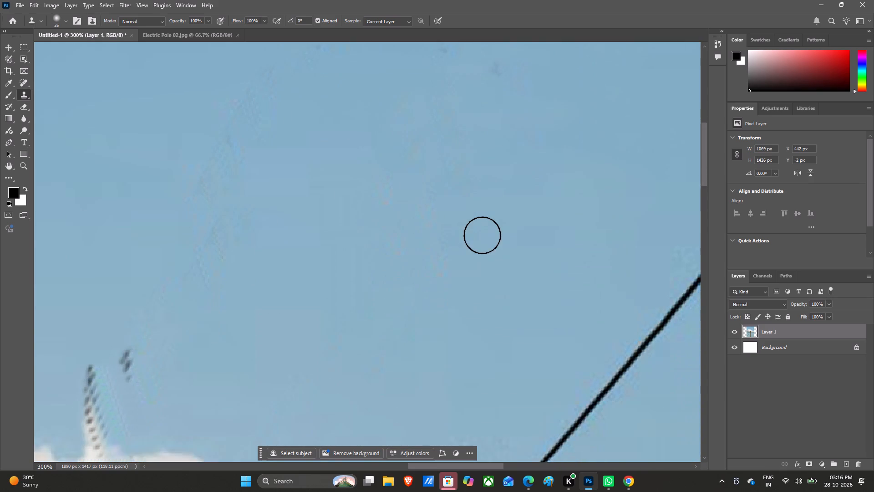
scroll(482, 235, "down", 18)
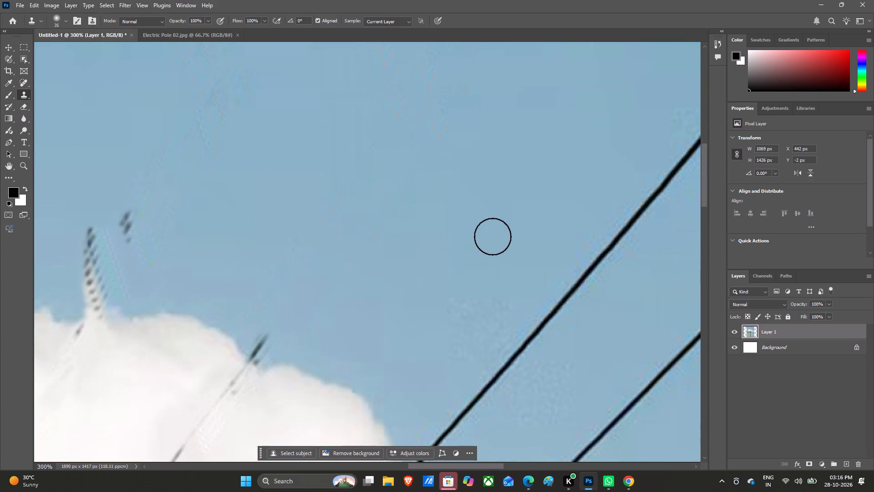
left_click_drag(129, 226, 105, 234)
left_click_drag(104, 235, 89, 217, "alt")
double_click(89, 217, "alt")
double_click(104, 225)
left_click_drag(107, 225, 106, 233)
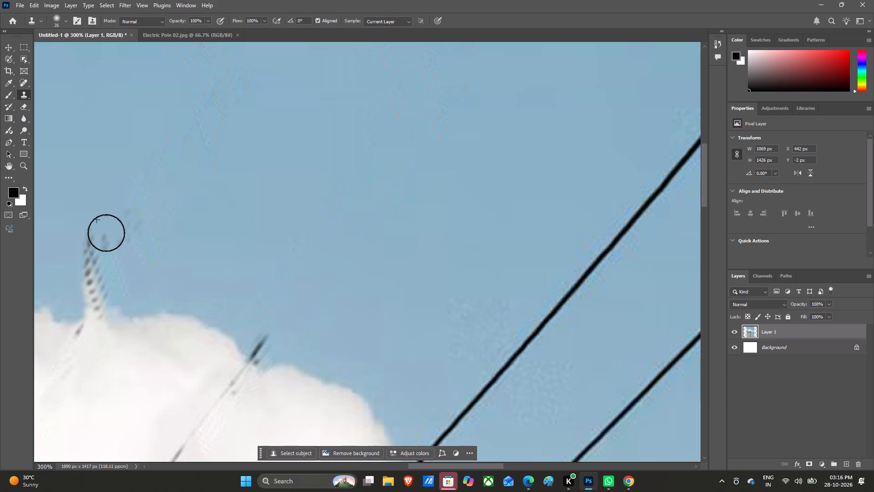
left_click_drag(106, 233, 143, 240)
left_click_drag(145, 235, 127, 230, "alt")
left_click(127, 230)
left_click(122, 230)
left_click_drag(122, 230, 129, 247)
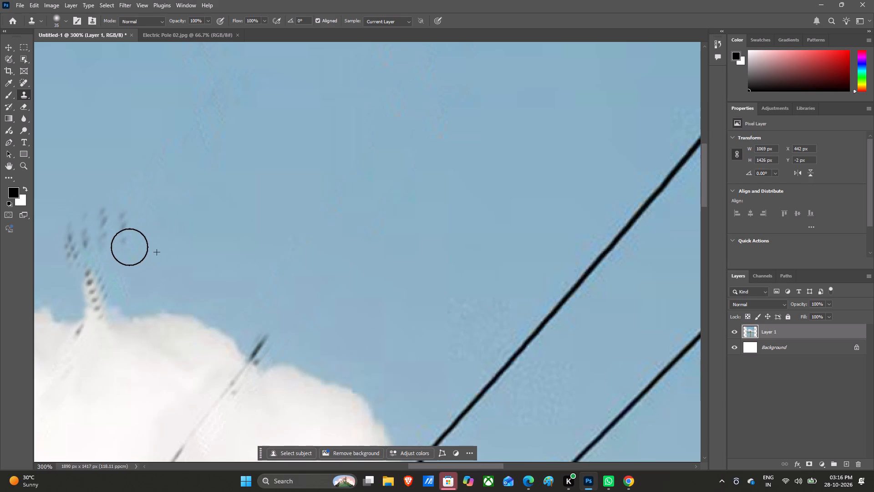
left_click_drag(129, 247, 101, 242)
left_click(101, 242)
Sample sky beside the second wire and clone it over the wire's dark tip at the cloud's upper edge.
scroll(77, 239, "down", 3)
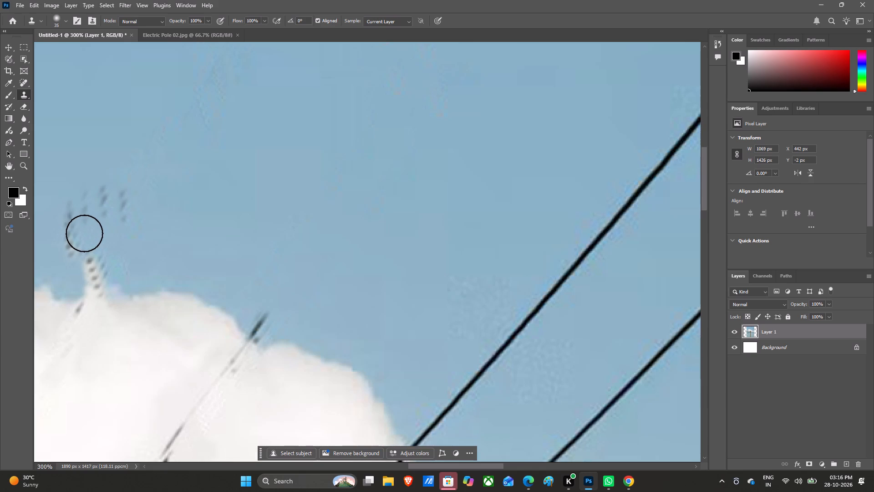
left_click_drag(294, 297, 290, 304, "alt")
left_click(290, 304, "alt")
double_click(280, 309)
left_click(277, 313)
left_click(272, 312)
left_click(269, 314)
left_click(265, 317)
triple_click(262, 320)
triple_click(262, 320)
left_click(262, 322)
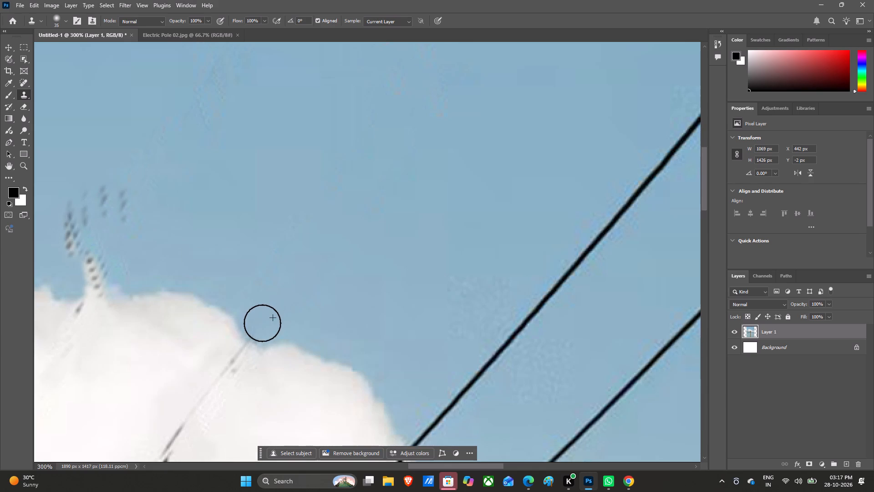
left_click(265, 322)
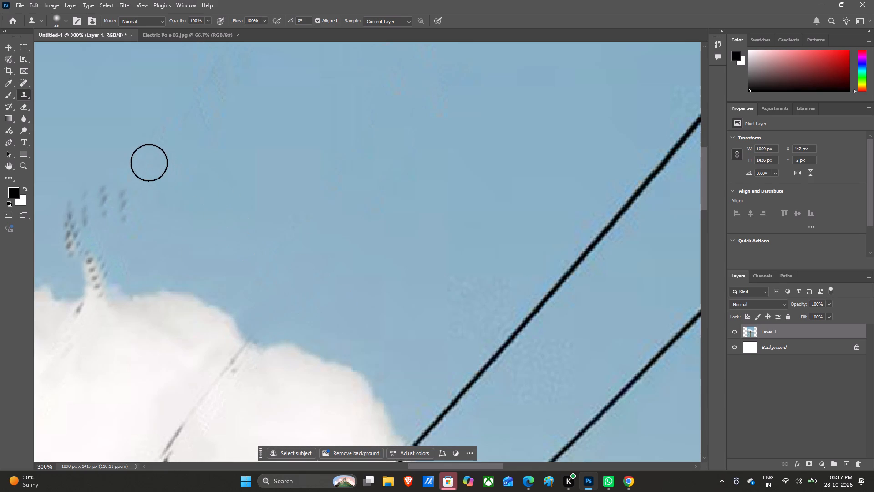
Resample clean sky and clone it over the repeated dark marks around the first wire's stub above the cloud.
triple_click(135, 151)
left_click_drag(135, 151, 107, 203)
left_click_drag(110, 202, 118, 196)
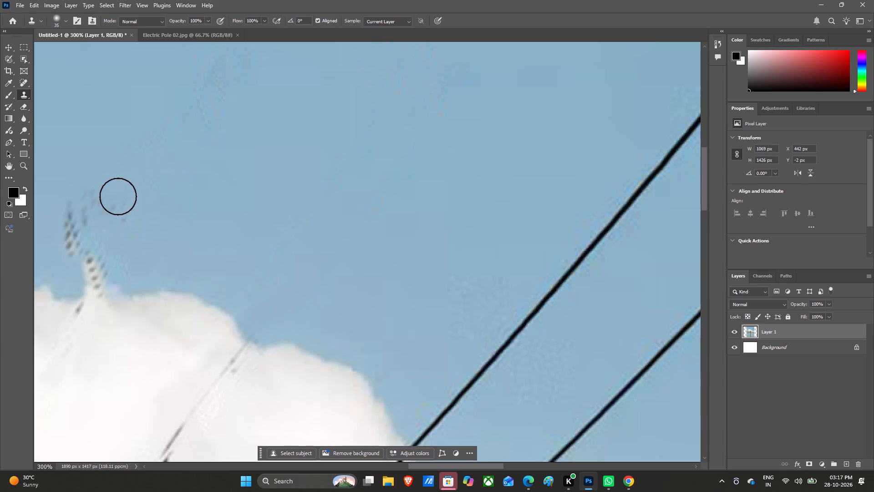
left_click_drag(118, 196, 88, 200)
left_click_drag(87, 198, 80, 209)
scroll(91, 215, "down", 1)
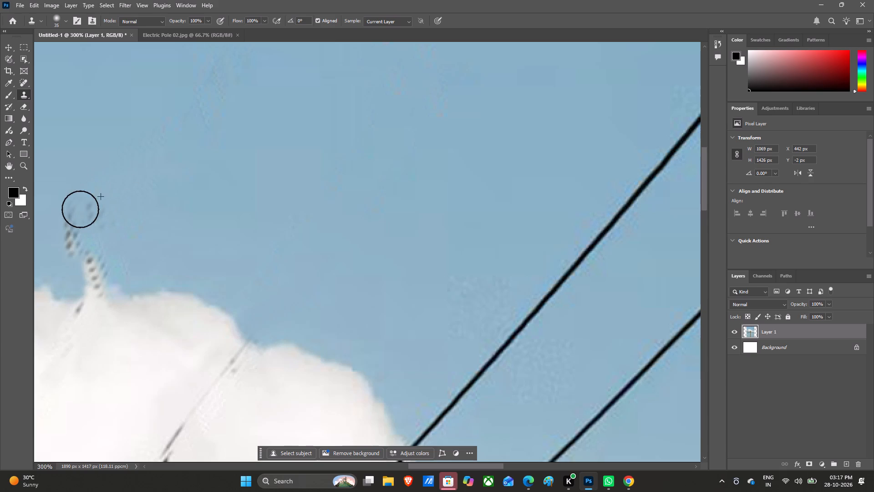
left_click_drag(80, 209, 60, 225)
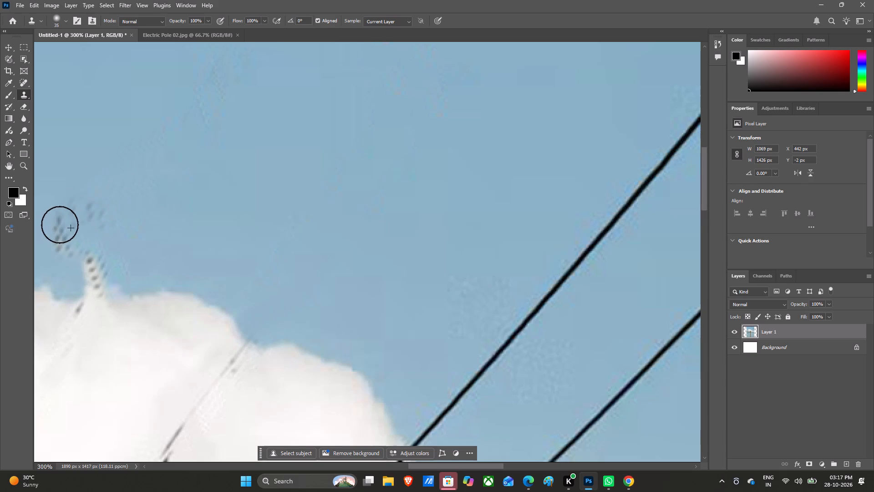
left_click_drag(60, 225, 66, 209)
left_click_drag(59, 213, 59, 221)
left_click_drag(59, 223, 57, 242)
left_click_drag(59, 242, 76, 225)
left_click_drag(76, 223, 71, 220)
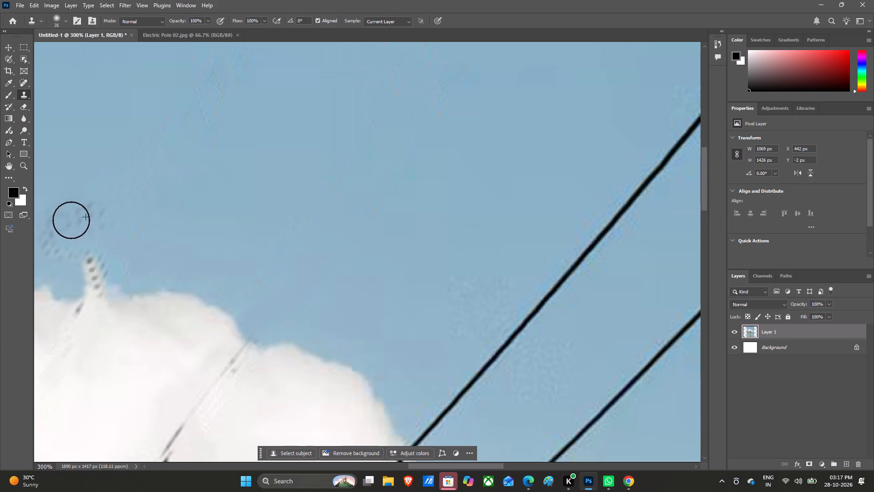
left_click_drag(71, 220, 103, 209)
left_click_drag(100, 208, 74, 230)
left_click_drag(84, 230, 89, 226)
left_click_drag(89, 226, 78, 251)
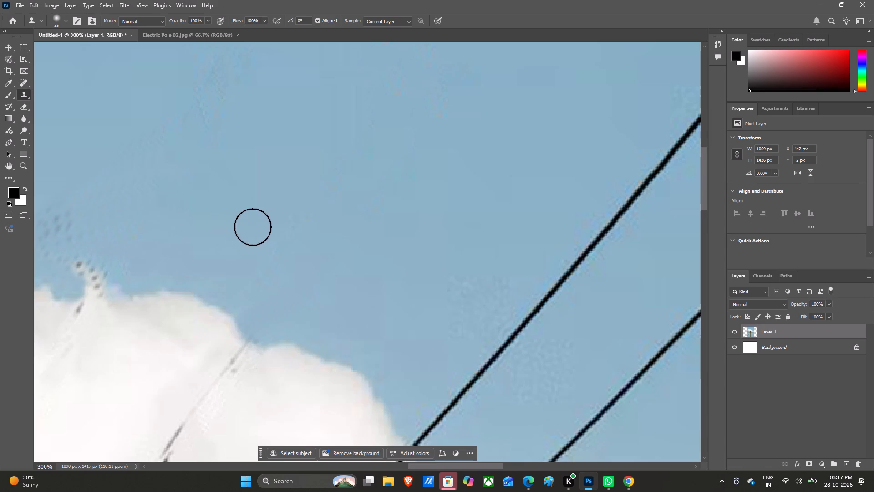
Examine the cloud and sky for remaining wire traces down to the pole's crossarm.
scroll(255, 236, "up", 6)
scroll(255, 236, "down", 1)
scroll(255, 236, "up", 1)
scroll(255, 236, "down", 4)
scroll(255, 236, "up", 1)
scroll(255, 236, "down", 4)
scroll(258, 240, "up", 1)
scroll(258, 240, "down", 11)
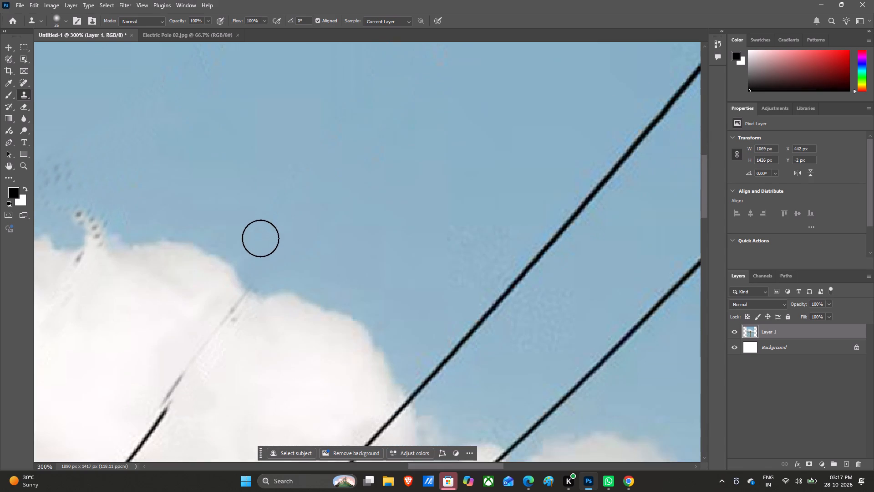
scroll(260, 238, "down", 3)
scroll(291, 247, "up", 1)
scroll(291, 247, "down", 1)
scroll(291, 248, "up", 3)
scroll(291, 248, "down", 1)
scroll(291, 248, "up", 1)
scroll(291, 252, "down", 3)
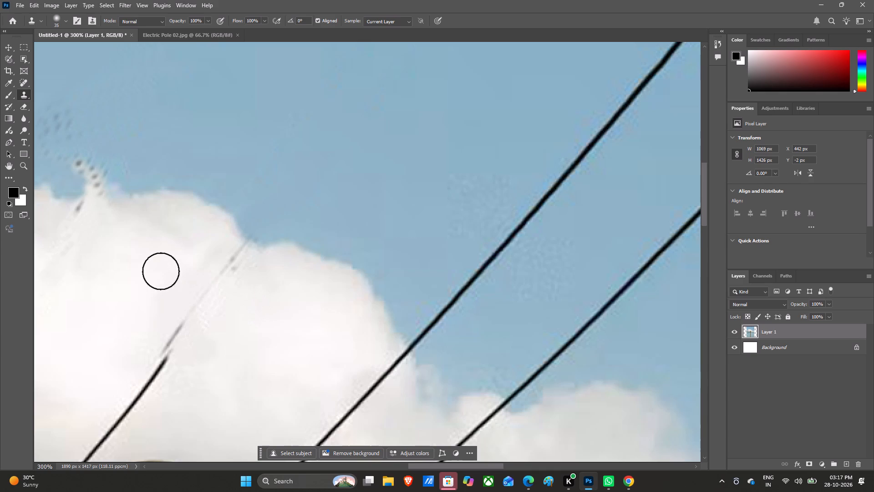
scroll(167, 278, "down", 6)
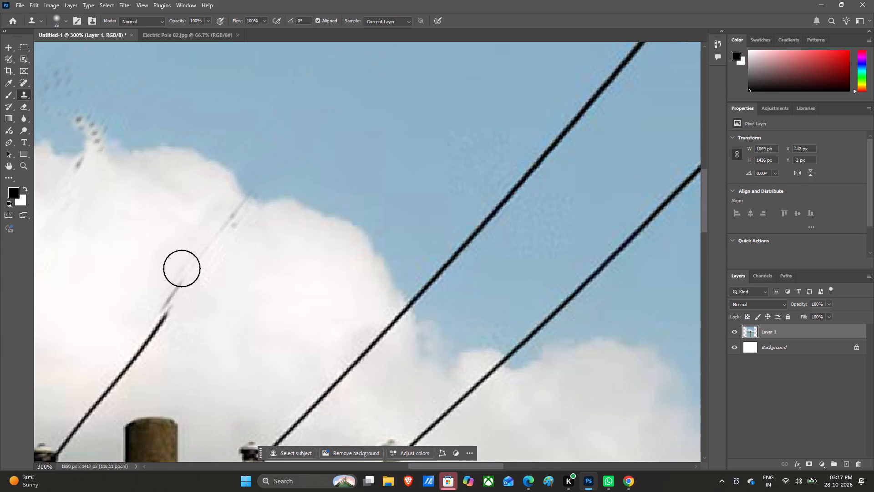
scroll(182, 268, "down", 6, "ctrl")
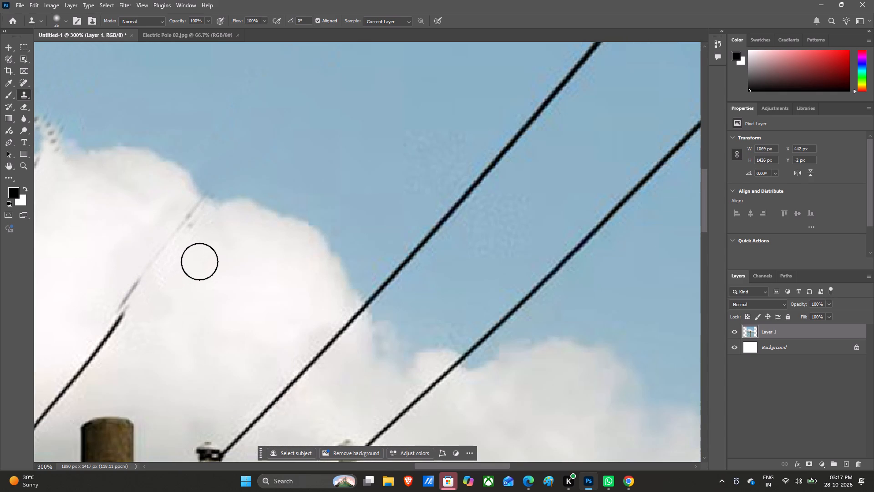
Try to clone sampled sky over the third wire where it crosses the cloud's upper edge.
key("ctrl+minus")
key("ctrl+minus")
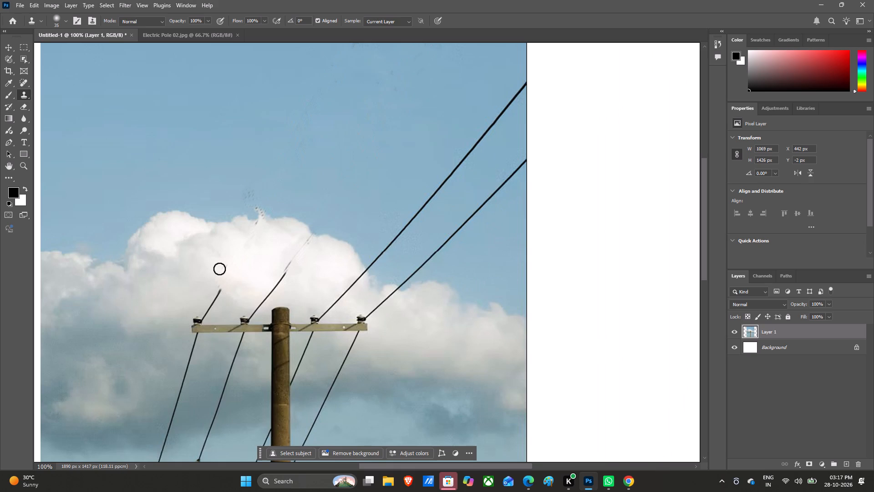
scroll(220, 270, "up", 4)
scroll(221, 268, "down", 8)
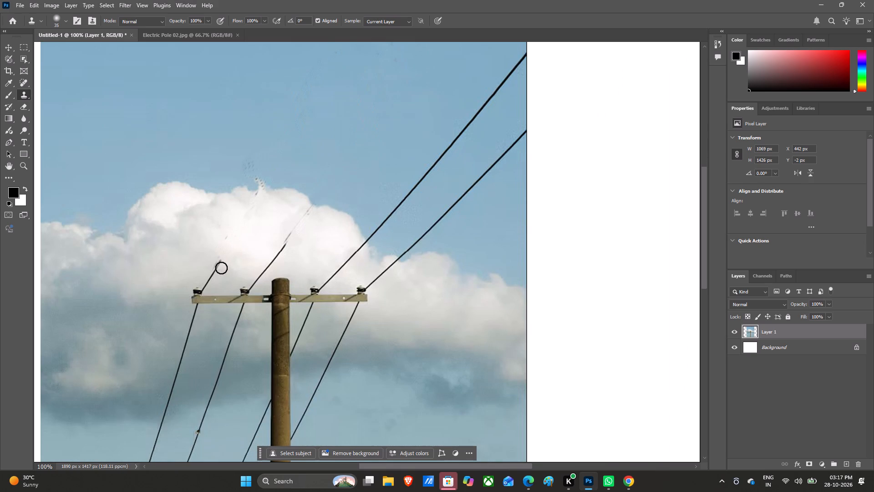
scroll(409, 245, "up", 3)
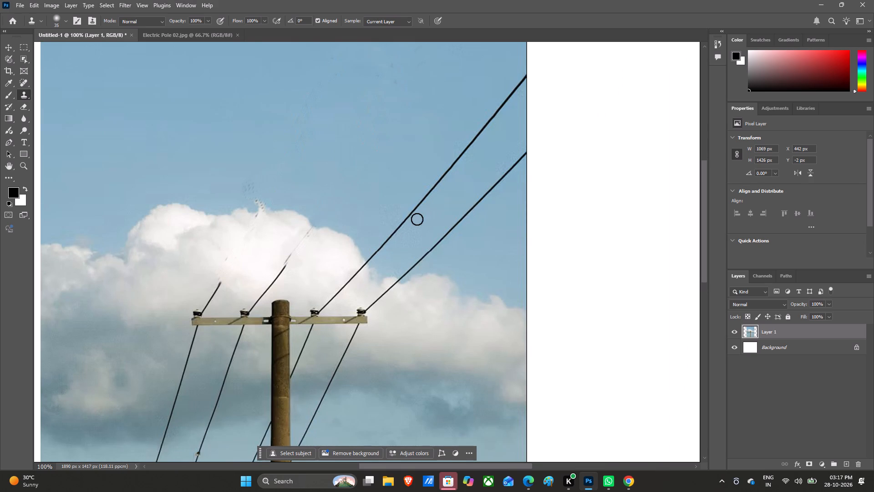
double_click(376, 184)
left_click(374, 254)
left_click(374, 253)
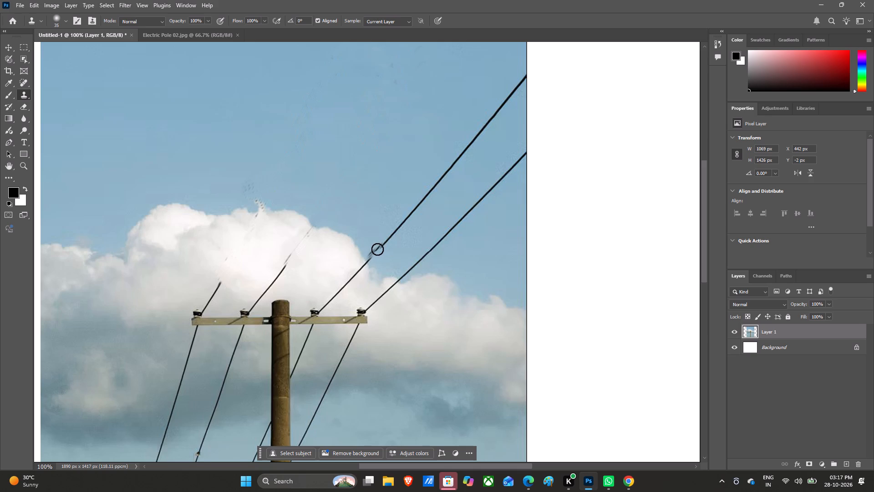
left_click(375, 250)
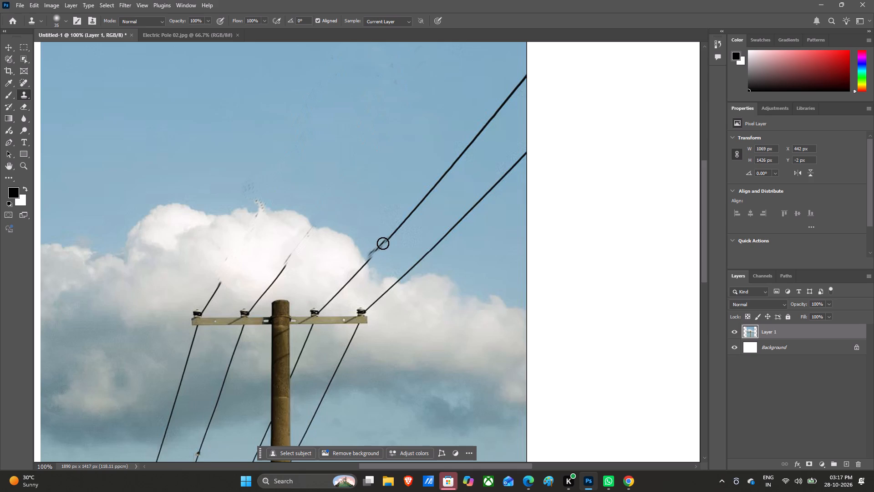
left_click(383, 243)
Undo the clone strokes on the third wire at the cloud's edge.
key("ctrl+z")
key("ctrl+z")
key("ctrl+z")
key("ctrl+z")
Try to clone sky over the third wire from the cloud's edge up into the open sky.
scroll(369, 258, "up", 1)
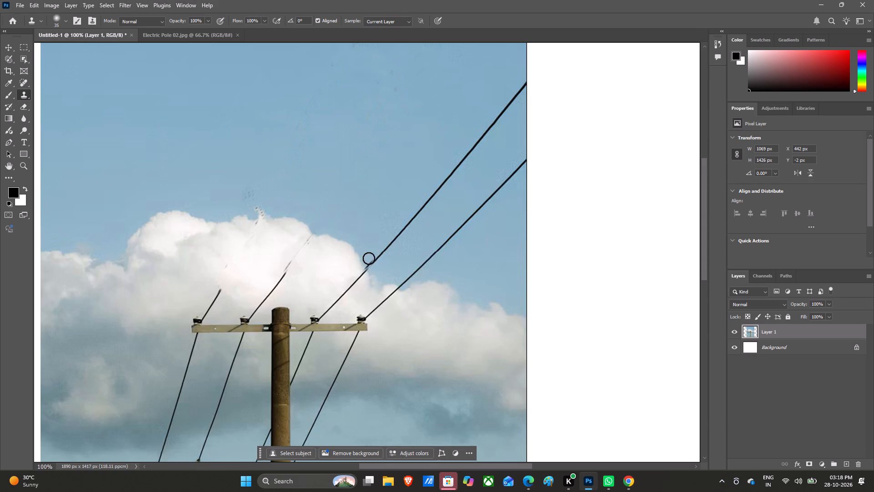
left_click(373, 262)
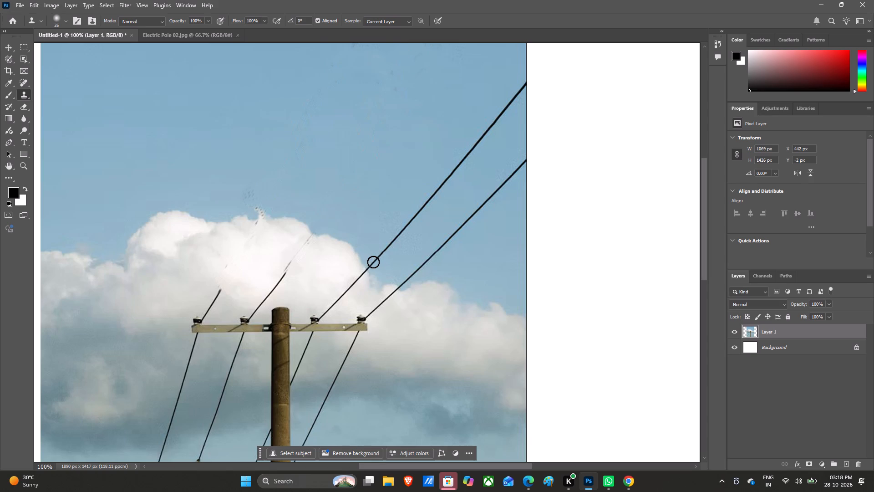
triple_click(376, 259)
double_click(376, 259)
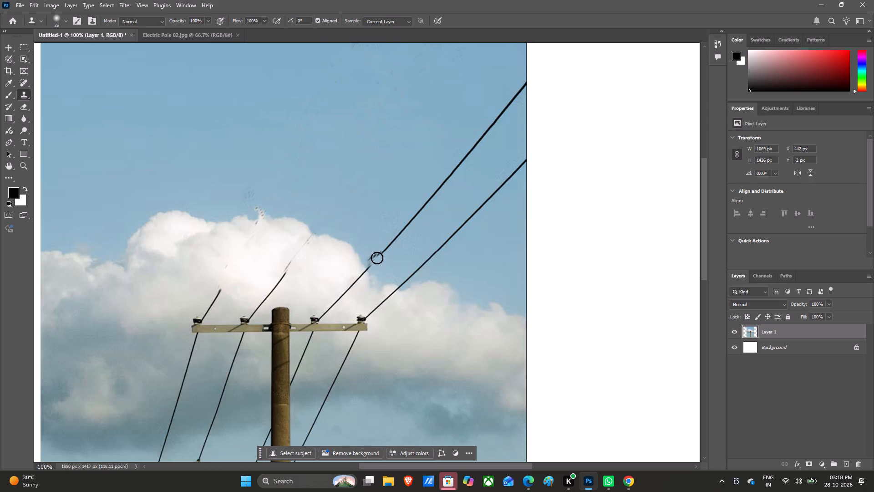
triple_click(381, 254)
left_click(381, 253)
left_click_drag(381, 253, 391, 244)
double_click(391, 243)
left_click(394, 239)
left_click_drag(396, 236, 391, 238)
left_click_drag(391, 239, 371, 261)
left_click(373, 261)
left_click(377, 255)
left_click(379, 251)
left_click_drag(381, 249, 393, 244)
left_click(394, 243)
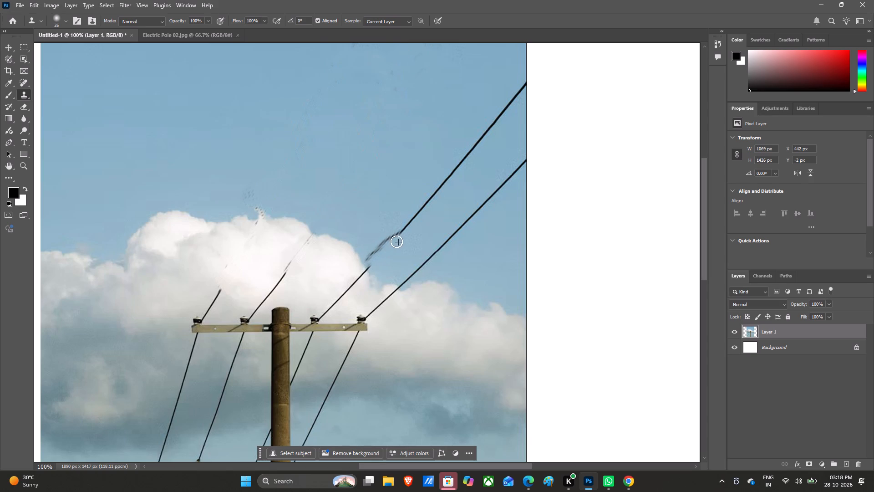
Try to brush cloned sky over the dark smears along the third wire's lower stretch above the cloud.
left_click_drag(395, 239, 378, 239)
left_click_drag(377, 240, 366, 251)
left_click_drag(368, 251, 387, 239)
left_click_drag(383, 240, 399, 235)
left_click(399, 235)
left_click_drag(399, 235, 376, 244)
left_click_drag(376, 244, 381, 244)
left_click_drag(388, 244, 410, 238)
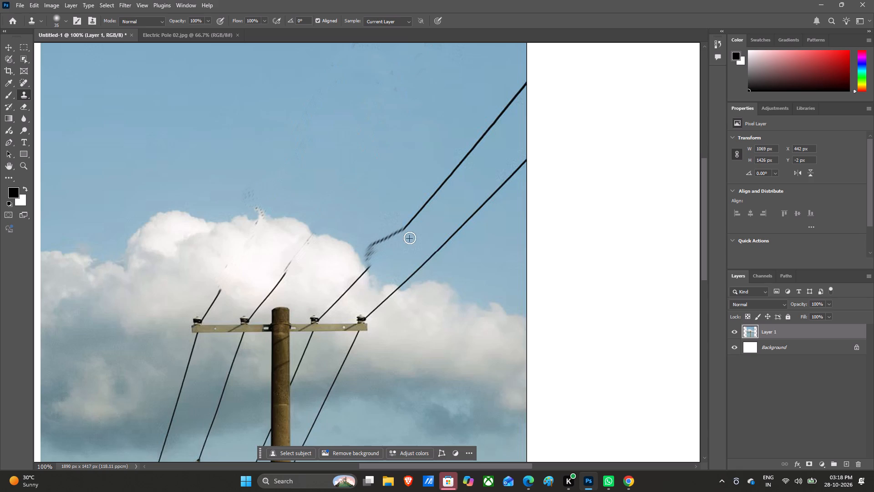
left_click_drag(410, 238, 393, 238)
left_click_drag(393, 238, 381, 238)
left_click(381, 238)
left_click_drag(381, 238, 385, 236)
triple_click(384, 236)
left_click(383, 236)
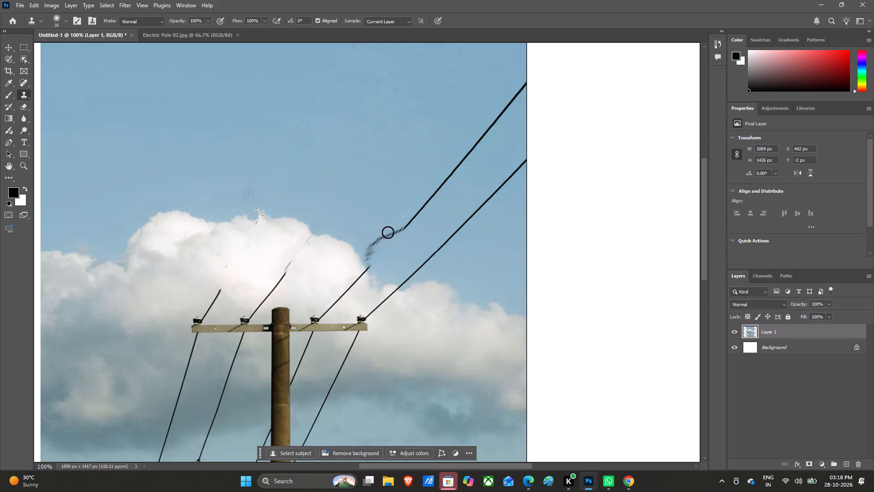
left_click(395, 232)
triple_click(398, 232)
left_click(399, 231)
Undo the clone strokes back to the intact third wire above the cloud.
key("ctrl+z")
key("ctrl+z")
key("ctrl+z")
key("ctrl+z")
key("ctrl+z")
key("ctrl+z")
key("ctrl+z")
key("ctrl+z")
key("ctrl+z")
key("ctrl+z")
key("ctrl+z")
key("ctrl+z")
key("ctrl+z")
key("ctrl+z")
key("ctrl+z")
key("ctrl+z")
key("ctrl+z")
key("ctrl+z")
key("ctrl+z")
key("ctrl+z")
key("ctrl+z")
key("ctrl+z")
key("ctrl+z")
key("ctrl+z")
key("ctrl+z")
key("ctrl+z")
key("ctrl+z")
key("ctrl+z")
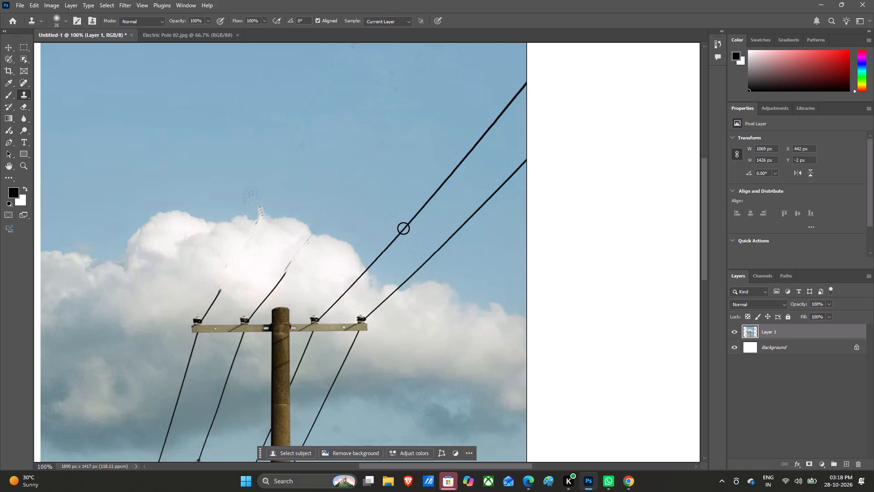
Sample clean sky above the third wire and clone it over the wire at the cloud's edge.
left_click(380, 232)
double_click(375, 256)
left_click_drag(378, 257, 372, 259)
triple_click(372, 259)
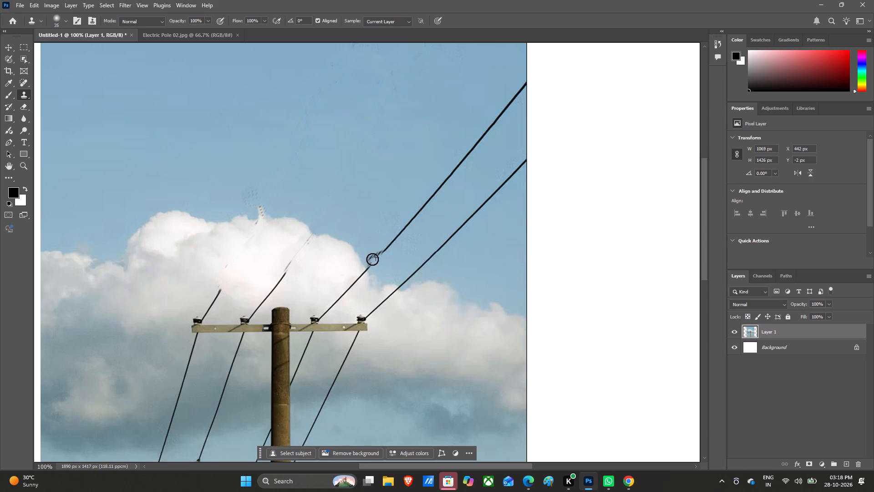
triple_click(378, 253)
triple_click(378, 253)
triple_click(378, 252)
left_click(378, 251)
triple_click(381, 248)
triple_click(384, 247)
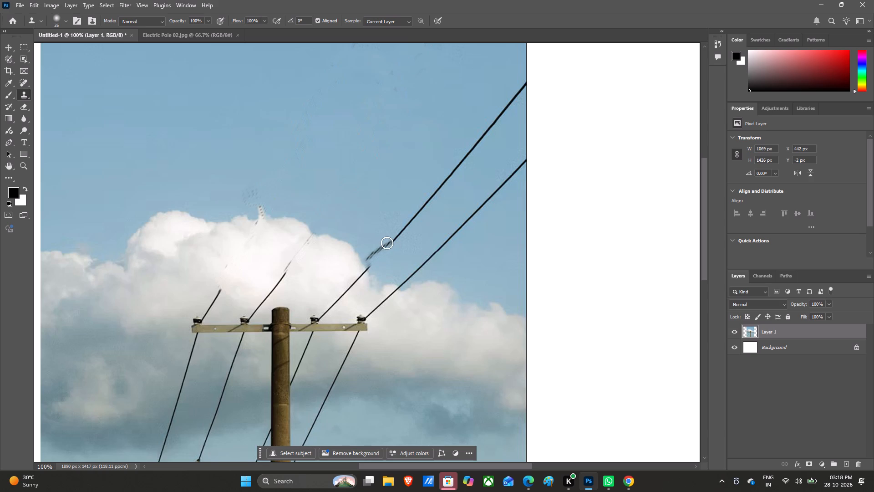
Clone sky over the third wire's next stretch just above the cloud, including the dark smears beside it.
triple_click(387, 243)
triple_click(388, 240)
triple_click(390, 237)
double_click(390, 237)
triple_click(386, 237)
triple_click(386, 238)
triple_click(385, 240)
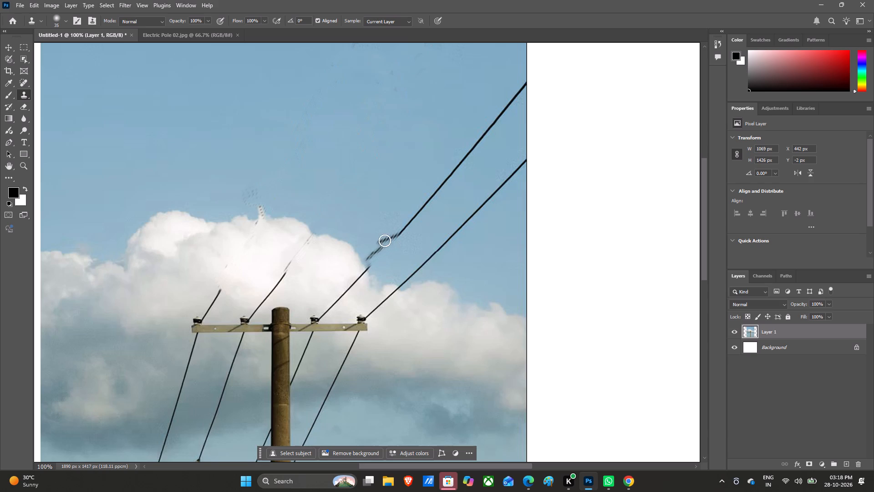
triple_click(383, 241)
triple_click(384, 238)
double_click(385, 237)
triple_click(390, 239)
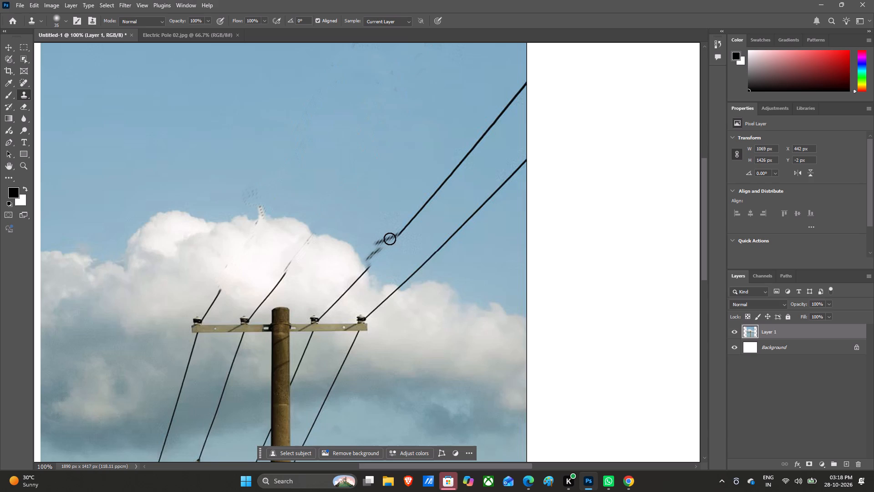
triple_click(390, 239)
triple_click(383, 239)
Continue cloning sky up the third wire, farther from the cloud's edge.
triple_click(399, 232)
triple_click(401, 231)
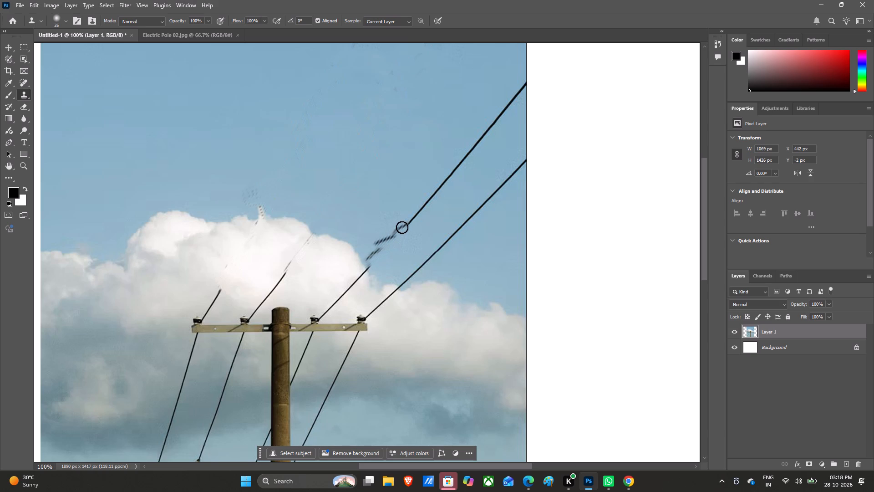
double_click(402, 227)
left_click(408, 223)
triple_click(411, 219)
triple_click(412, 217)
triple_click(412, 216)
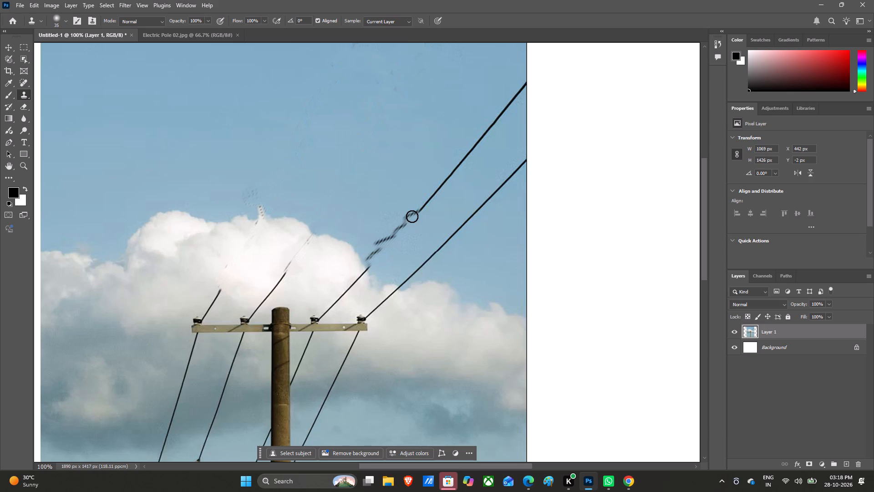
left_click(412, 216)
Clone sky back over the broken third wire's repeated dark streaks down to the cloud's edge.
double_click(409, 218)
triple_click(406, 223)
double_click(395, 231)
left_click(385, 245)
left_click(382, 248)
left_click(378, 248)
left_click_drag(377, 248, 388, 234)
triple_click(389, 233)
left_click(387, 234)
left_click(381, 238)
left_click_drag(372, 241, 378, 232)
left_click_drag(381, 229, 386, 226)
left_click_drag(386, 226, 377, 241)
left_click_drag(383, 236, 392, 232)
left_click_drag(392, 232, 413, 234)
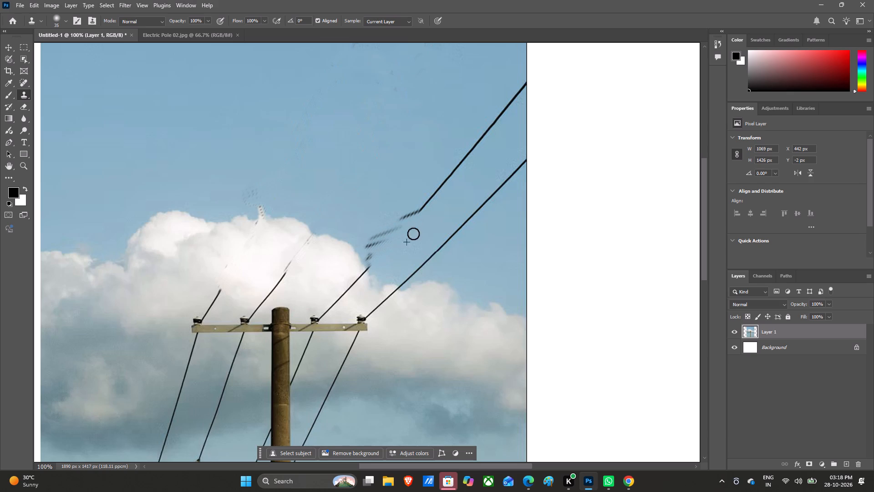
Clone over the streaks near the third wire's broken end and a short stretch of wire above them.
left_click_drag(413, 234, 414, 227)
left_click_drag(413, 226, 412, 213)
left_click_drag(412, 213, 397, 219)
left_click_drag(400, 219, 386, 231)
left_click_drag(392, 229, 408, 225)
left_click(408, 225)
left_click_drag(405, 222, 400, 222)
double_click(417, 215)
left_click(417, 210)
triple_click(422, 208)
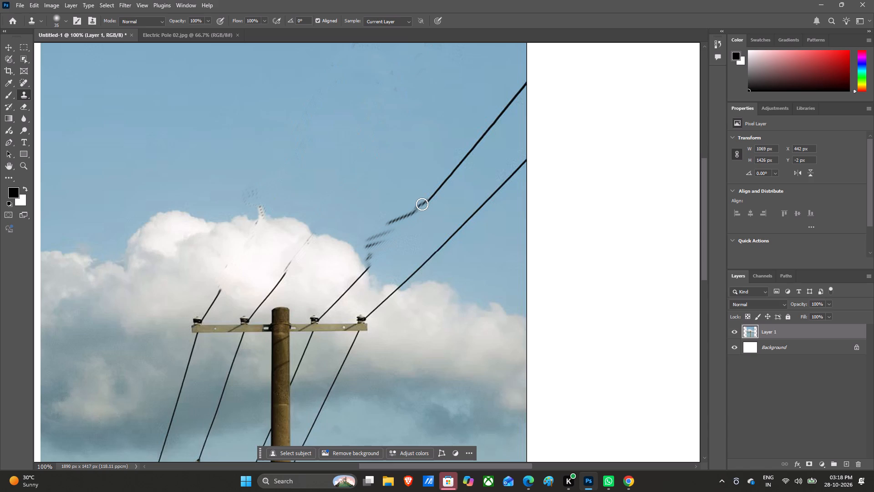
triple_click(422, 204)
double_click(422, 204)
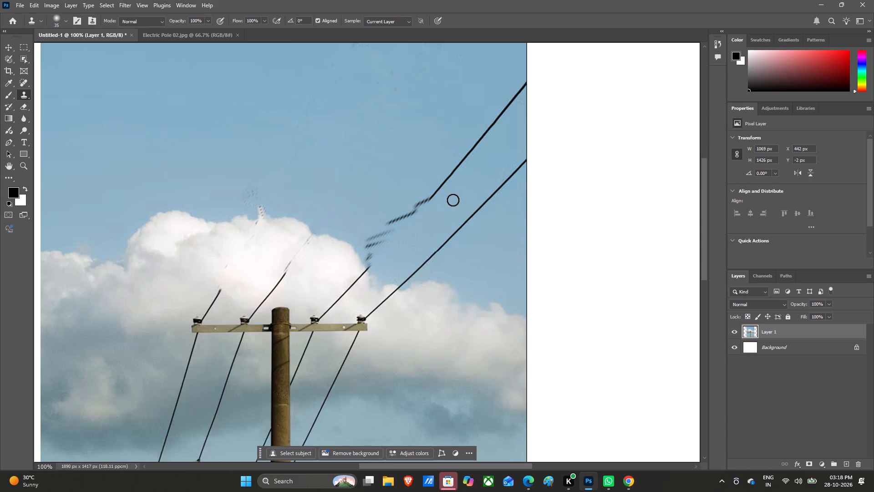
Sample the sky between the third and fourth wires and clone it farther up the third wire.
double_click(453, 200)
double_click(432, 197)
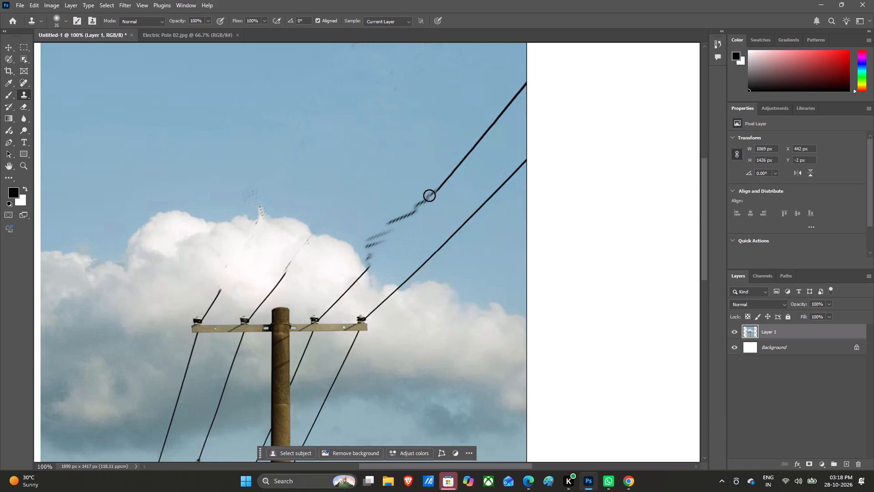
triple_click(429, 195)
triple_click(429, 195)
left_click(429, 194)
triple_click(437, 189)
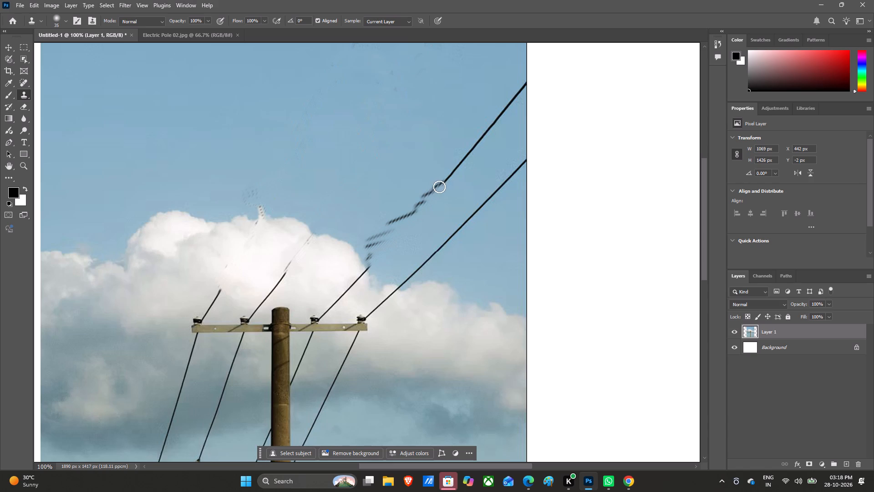
triple_click(439, 187)
triple_click(441, 185)
Resample open sky above the third wire and brush it over the wavy dark marks above the cloud.
left_click(397, 170)
left_click_drag(398, 170, 408, 220)
left_click_drag(408, 220, 373, 226)
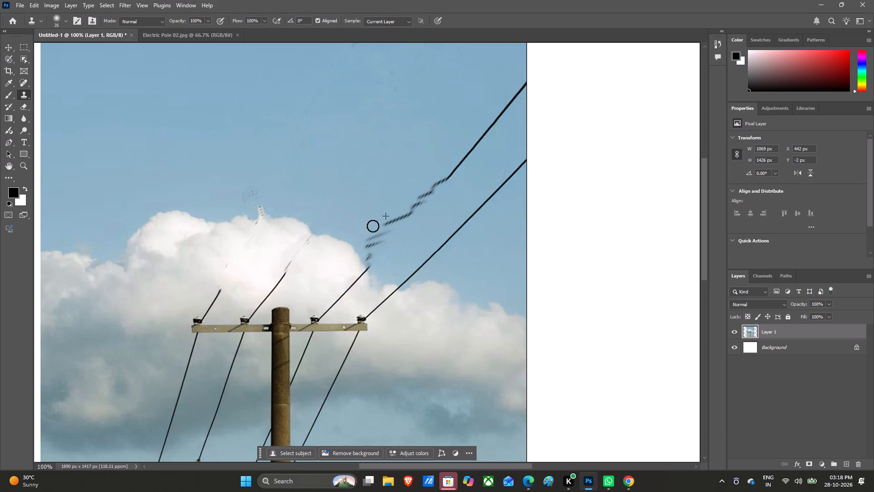
left_click_drag(373, 226, 432, 205)
left_click_drag(432, 205, 391, 220)
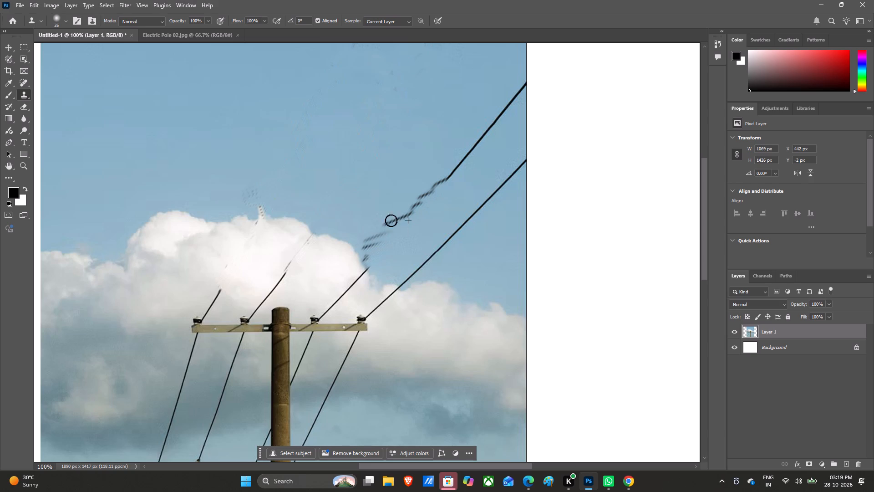
left_click_drag(391, 220, 402, 228)
Enlarge the Clone Stamp brush to 90 and clone over the wavy marks left along the third wire.
type("]]]]]]]")
left_click_drag(394, 202, 417, 223)
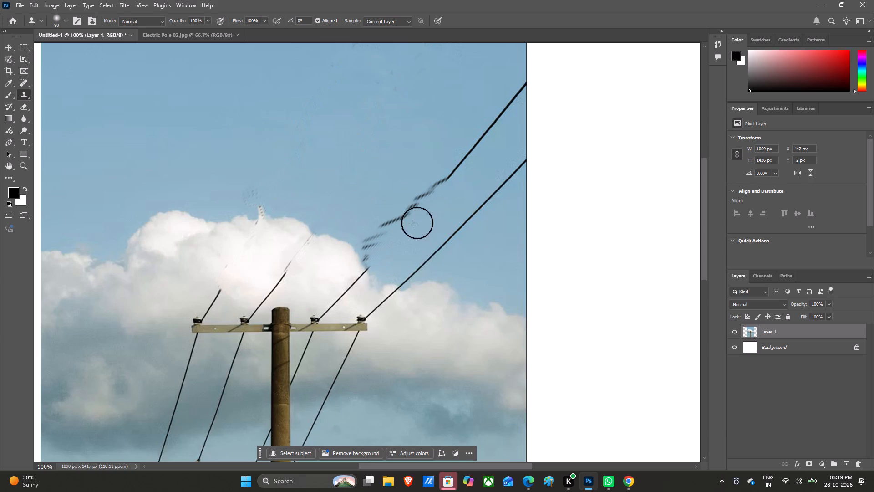
left_click_drag(417, 223, 392, 239)
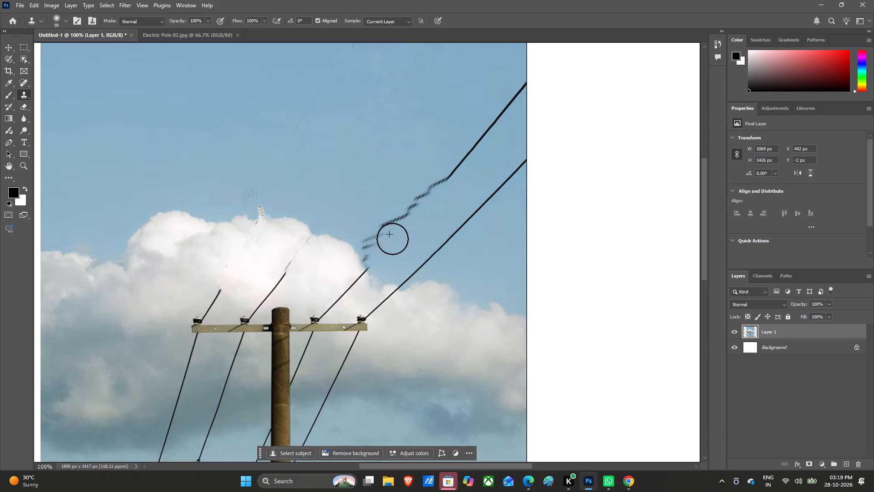
left_click_drag(392, 239, 420, 204)
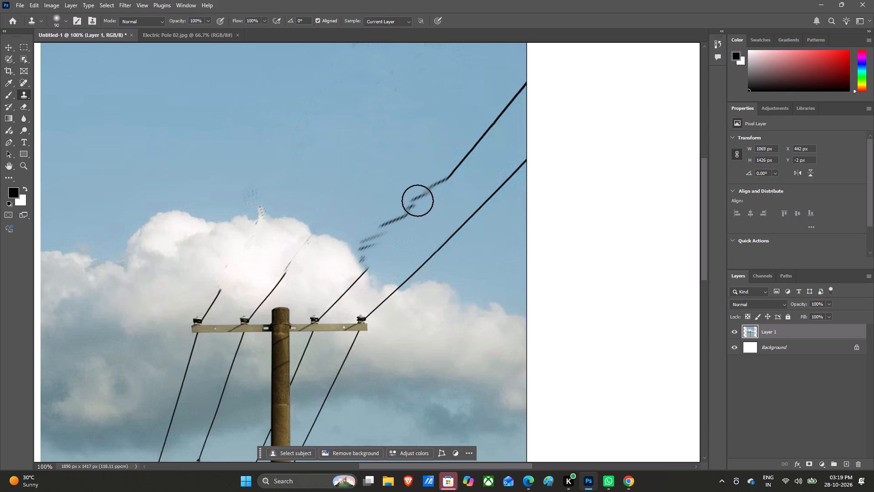
Resample sky higher above the third wire and clone it over the dark marks at the wire's broken end.
left_click(404, 159)
left_click_drag(407, 165, 412, 174)
left_click_drag(413, 176, 425, 192)
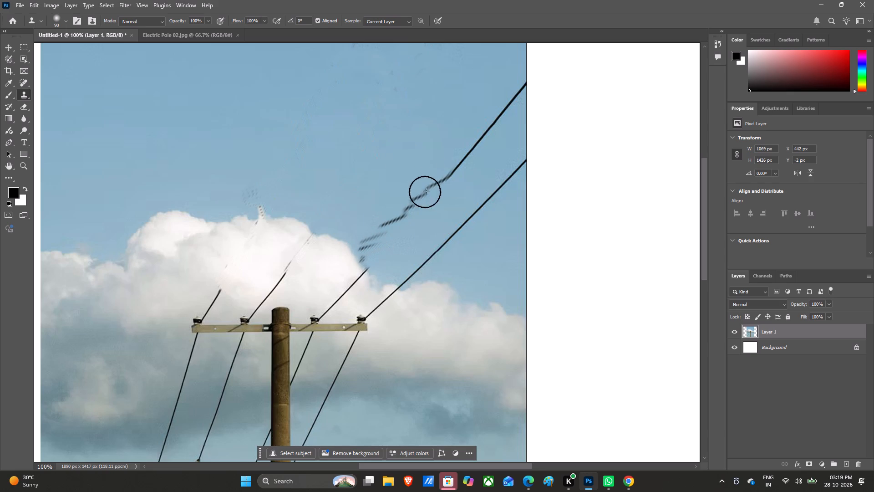
left_click_drag(425, 192, 424, 189)
left_click(424, 189)
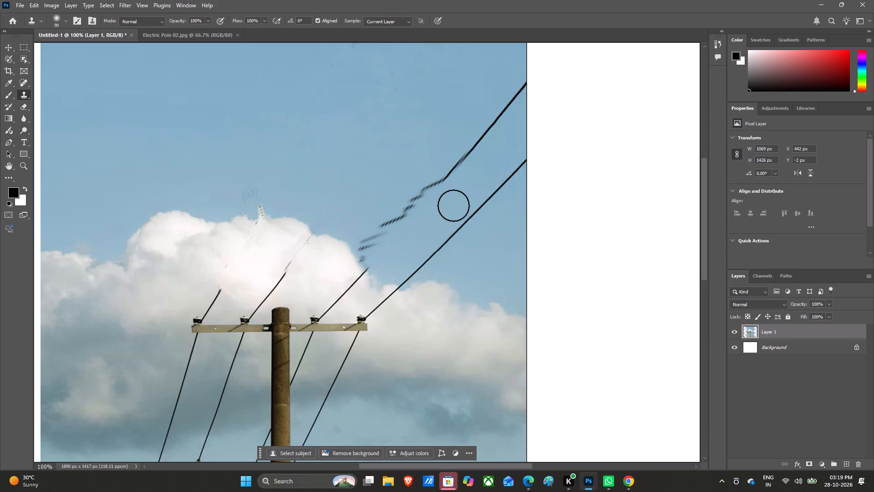